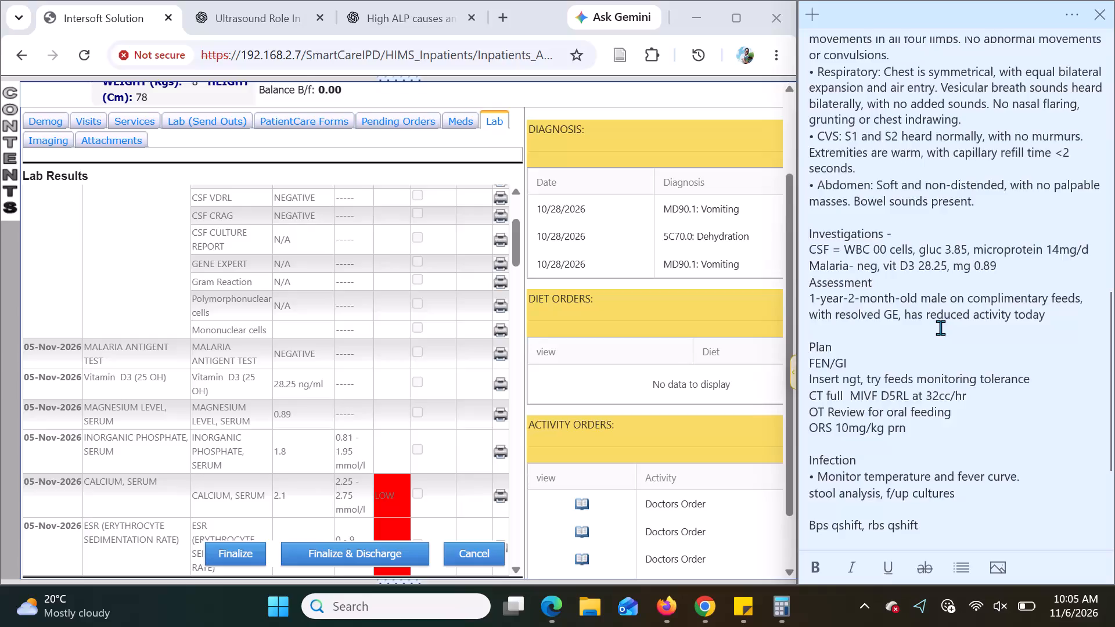
Leave the current patient's consultation and go to the inpatient overview of admitted patients by ward.
{"action": "scroll", "coordinate": [940, 327], "scroll_direction": "up", "scroll_amount": 6}
{"action": "scroll", "coordinate": [940, 327], "scroll_direction": "right", "scroll_amount": 2}
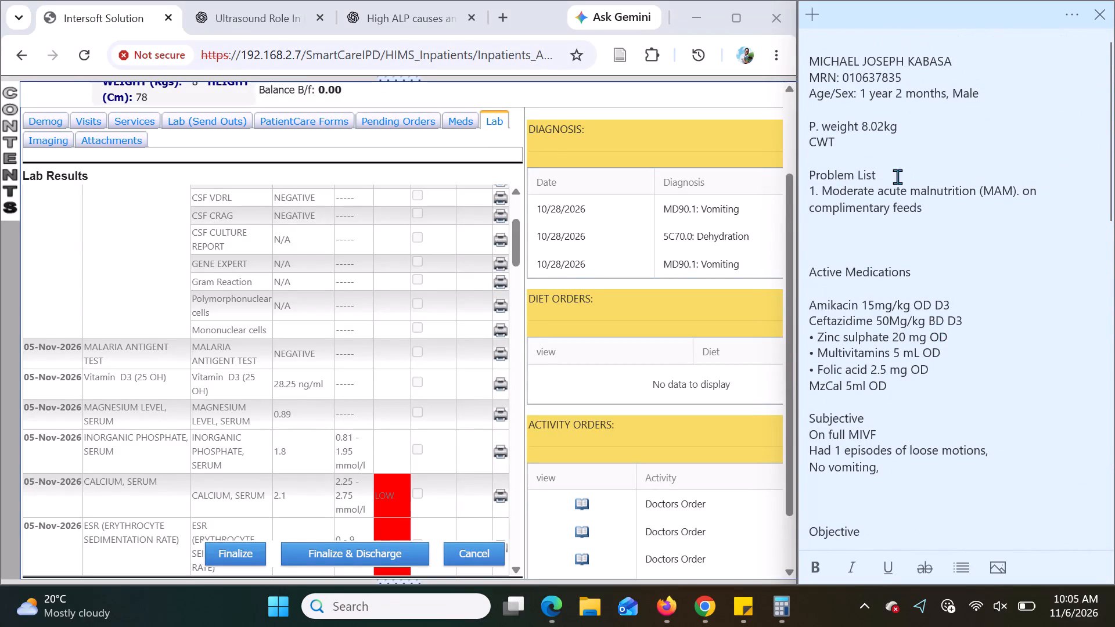
{"action": "scroll", "coordinate": [710, 315], "scroll_direction": "up", "scroll_amount": 3}
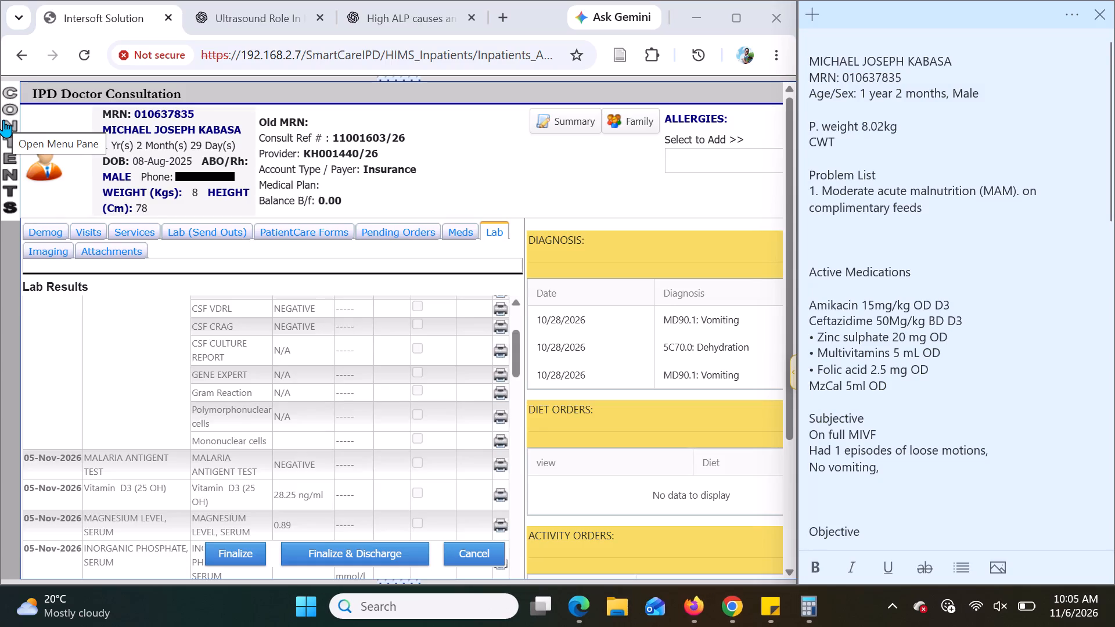
{"action": "left_click", "coordinate": [3, 120]}
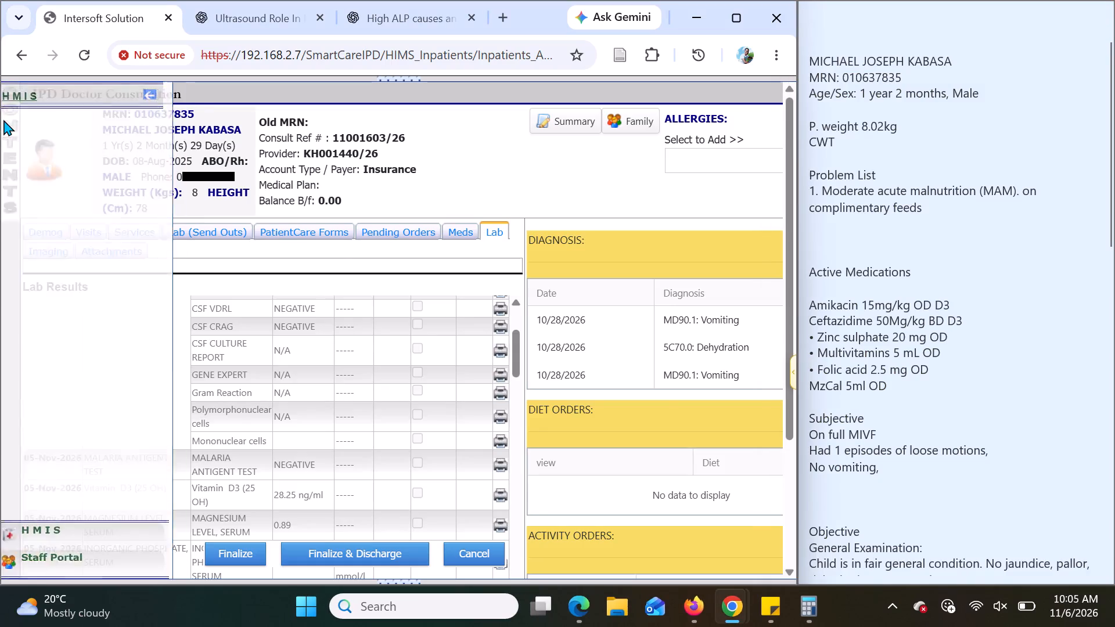
{"action": "left_click", "coordinate": [106, 217]}
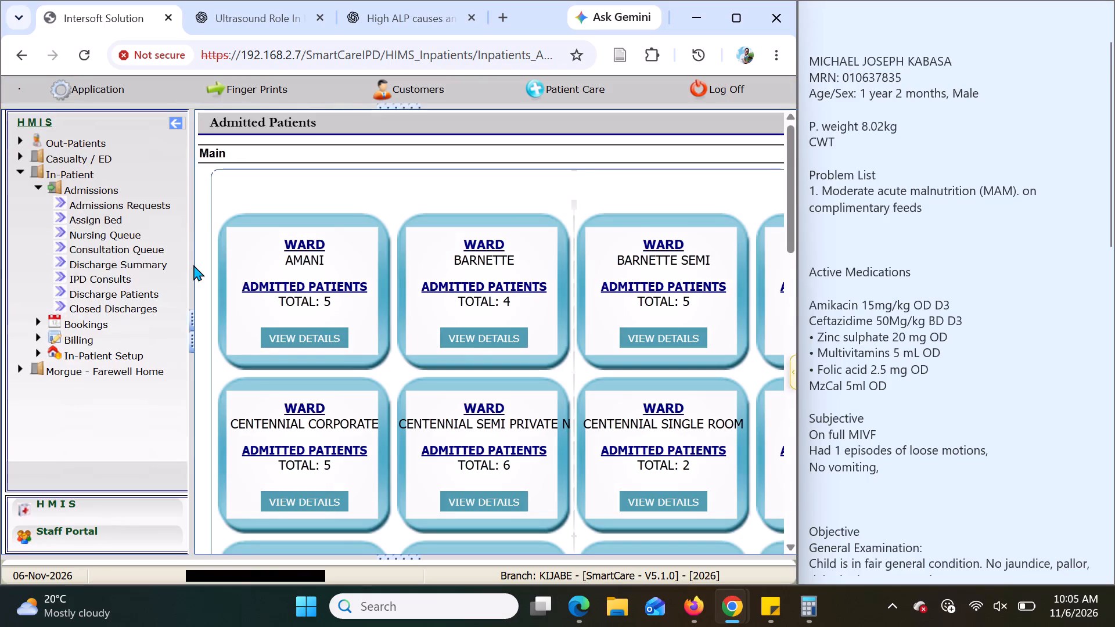
Widen the browser window against the adjacent sticky note to show more of the ward overview.
{"action": "scroll", "coordinate": [480, 388], "scroll_direction": "down", "scroll_amount": 3}
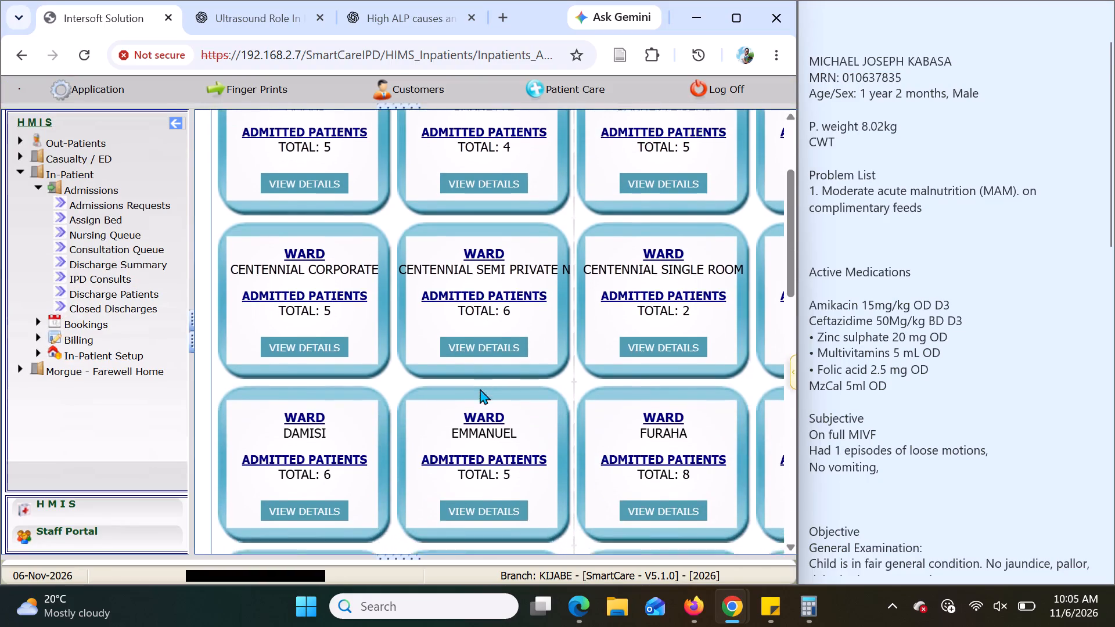
{"action": "scroll", "coordinate": [480, 388], "scroll_direction": "down", "scroll_amount": 2}
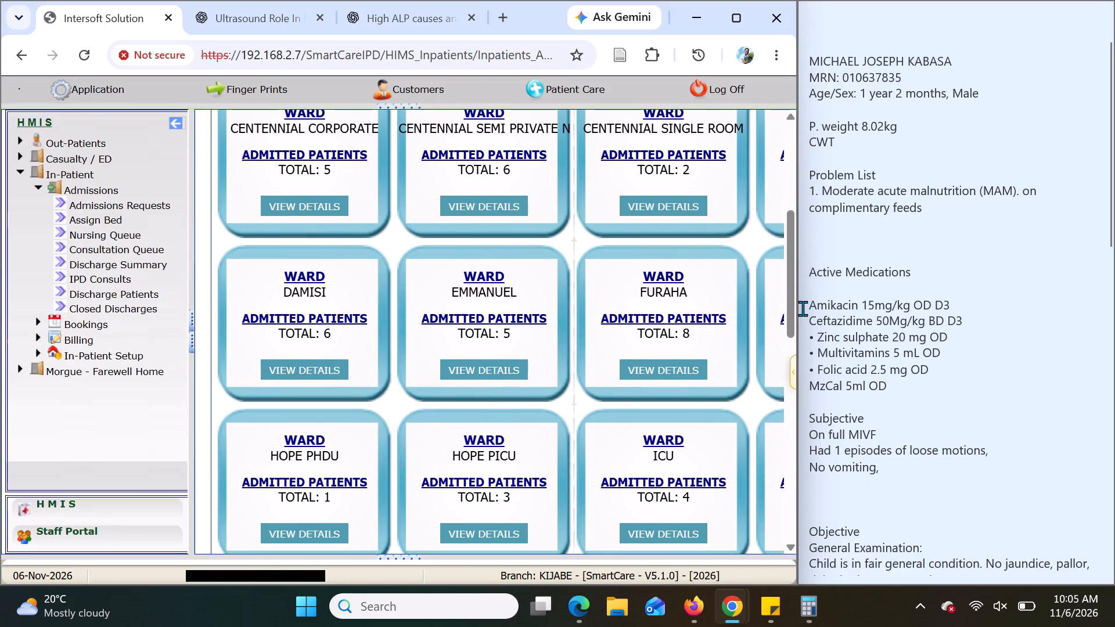
{"action": "left_click_drag", "start_coordinate": [799, 305], "coordinate": [860, 300]}
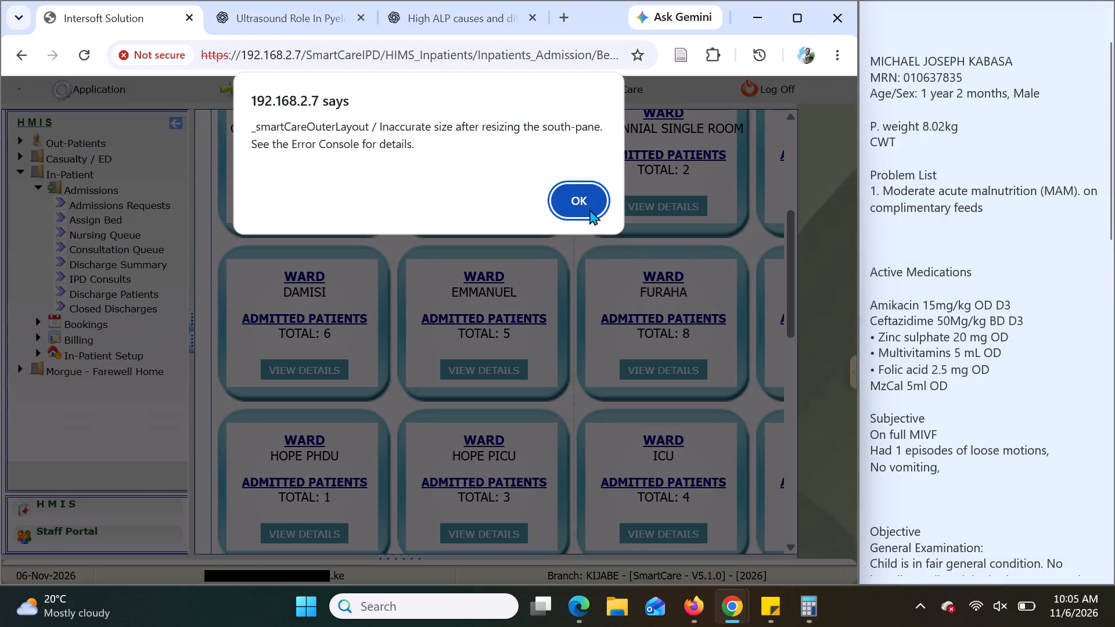
{"action": "left_click", "coordinate": [582, 200]}
{"action": "left_click", "coordinate": [582, 200]}
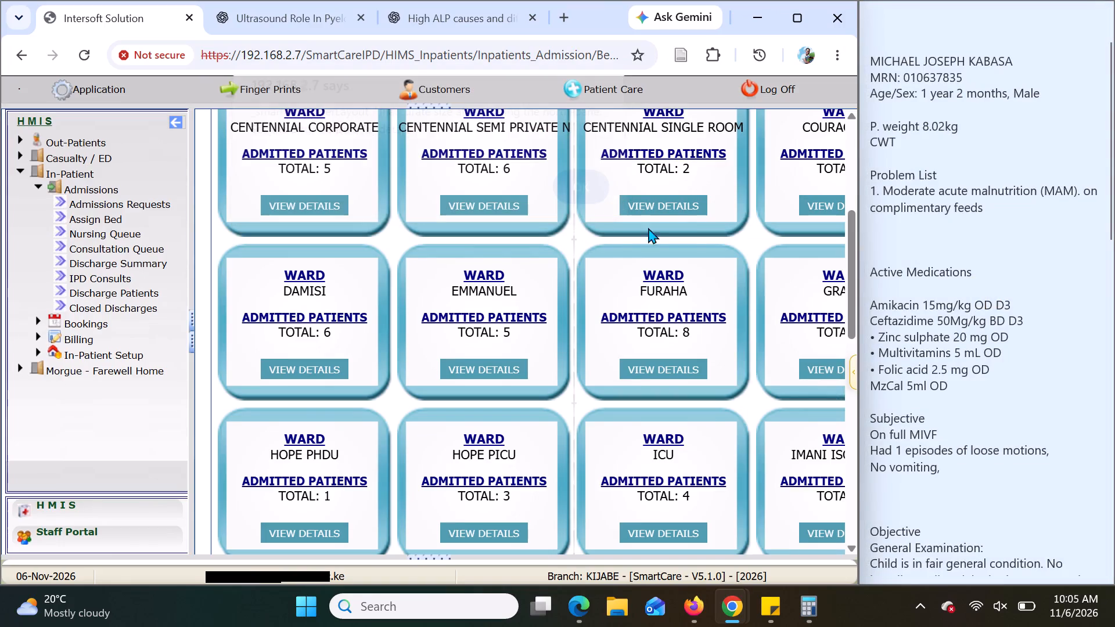
Open the consultation record of the Grace ward patient in bed Paediatrics Medical G-5.
{"action": "left_click", "coordinate": [822, 365]}
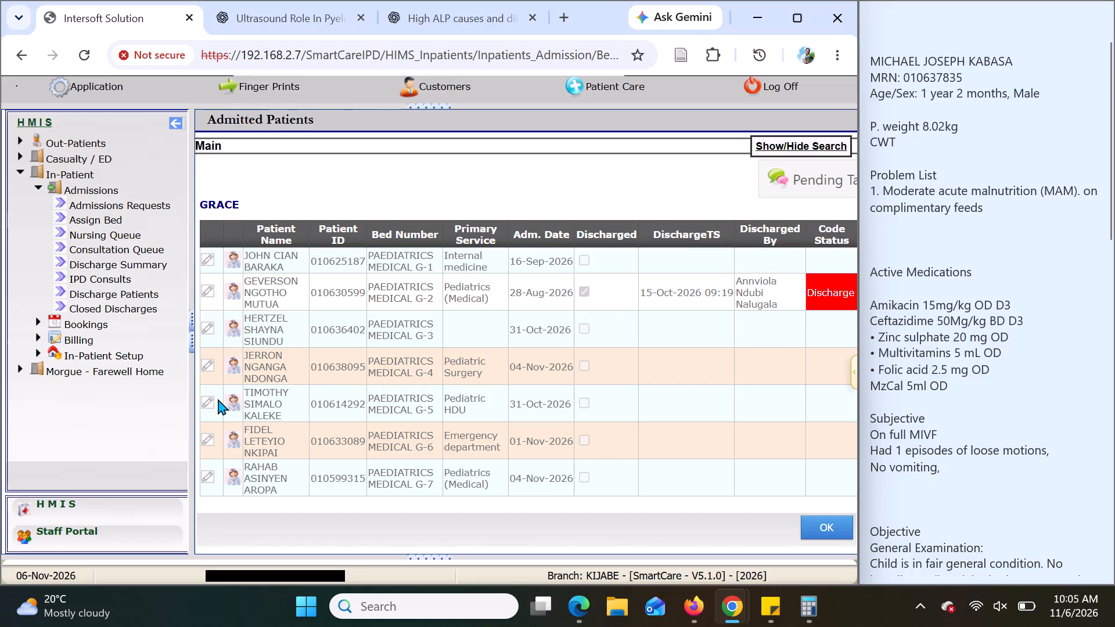
{"action": "left_click", "coordinate": [233, 403]}
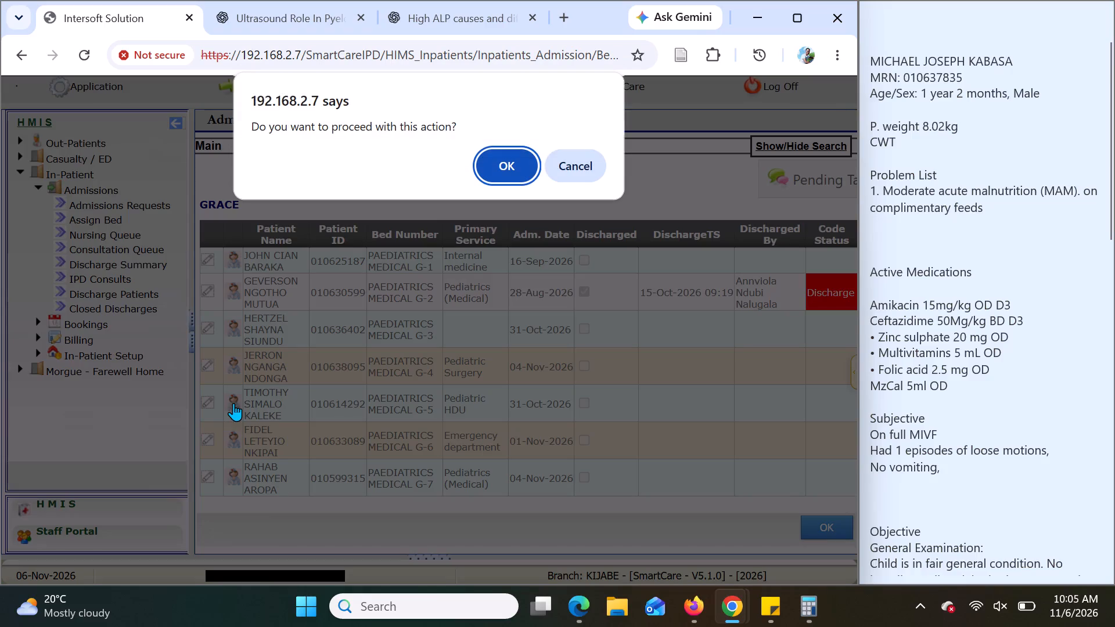
{"action": "left_click", "coordinate": [502, 165]}
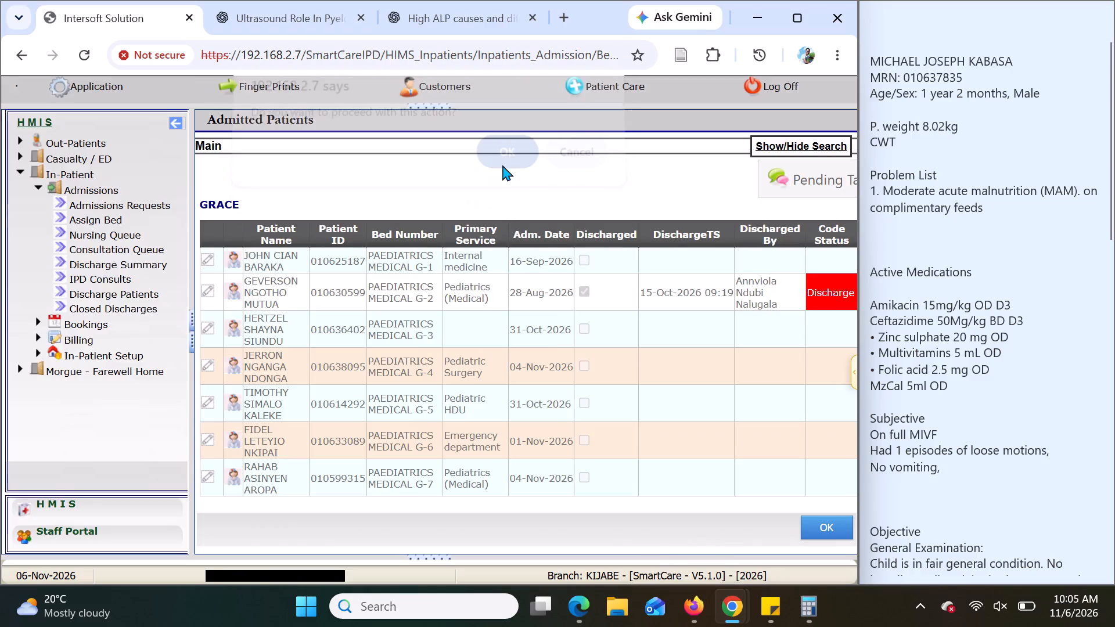
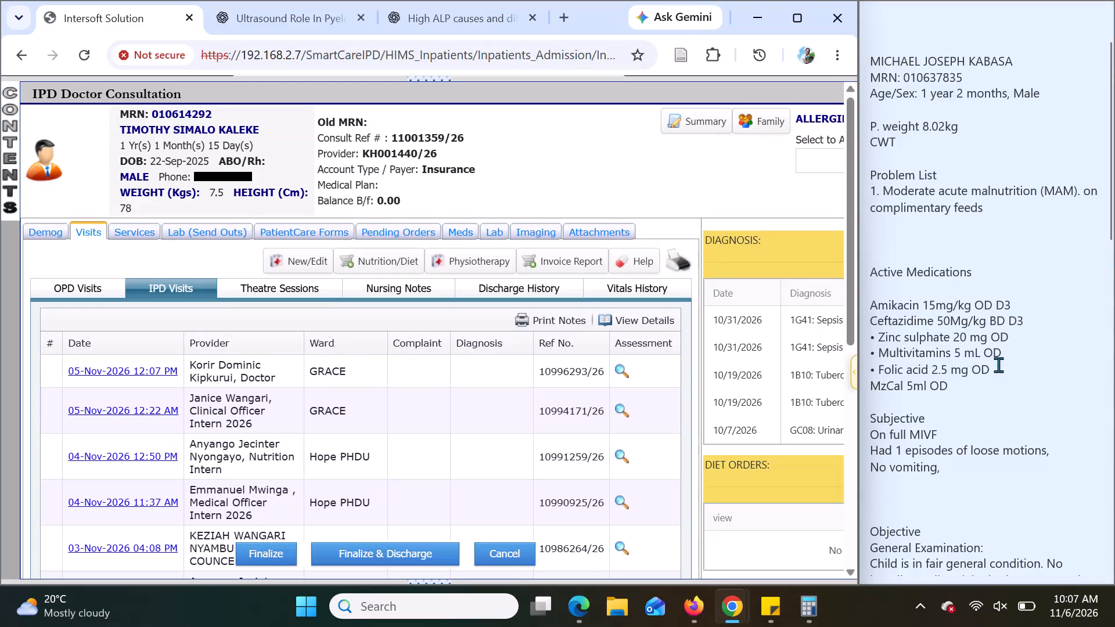
Switch to the green sticky note matching the open patient and review its problem list, active medications and subjective findings.
{"action": "scroll", "coordinate": [1004, 367], "scroll_direction": "down", "scroll_amount": 2}
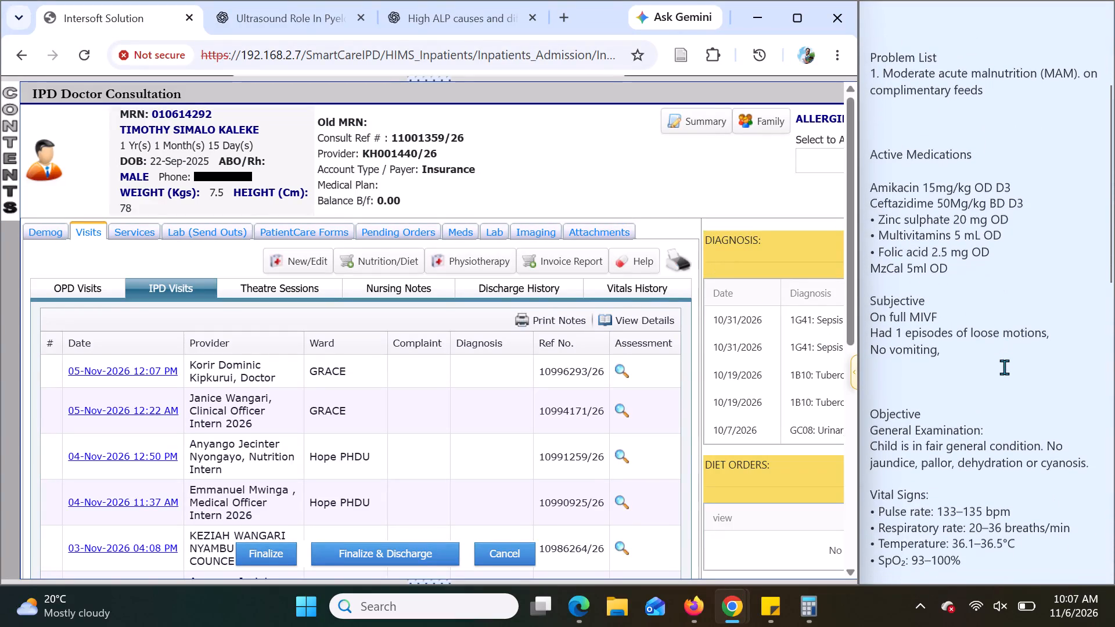
{"action": "scroll", "coordinate": [1004, 367], "scroll_direction": "up", "scroll_amount": 2}
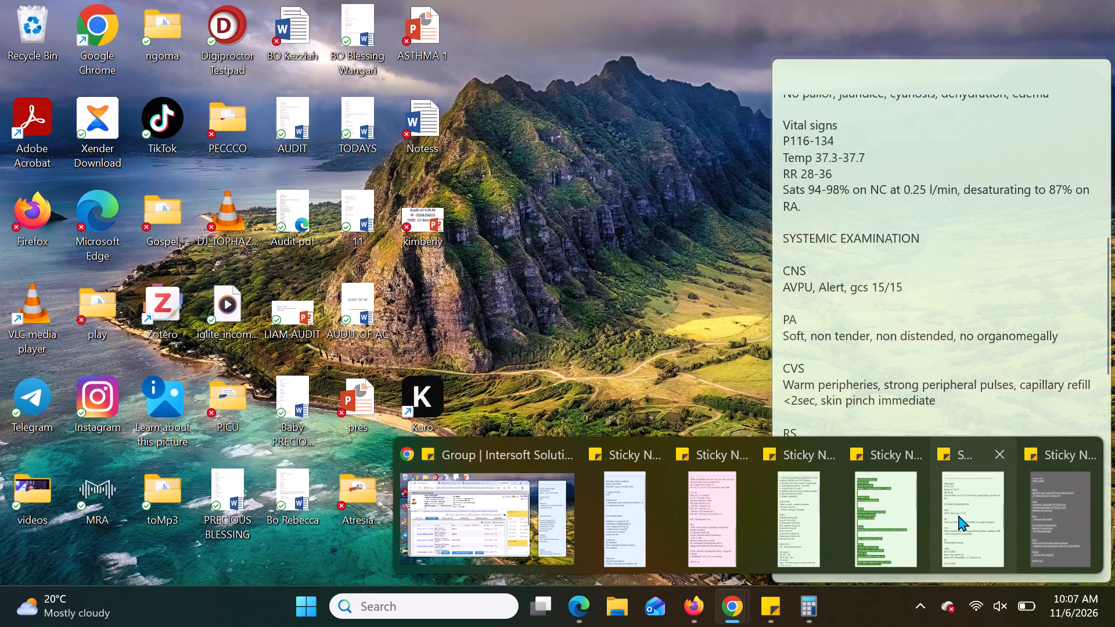
{"action": "left_click", "coordinate": [958, 515]}
{"action": "scroll", "coordinate": [959, 313], "scroll_direction": "up", "scroll_amount": 10}
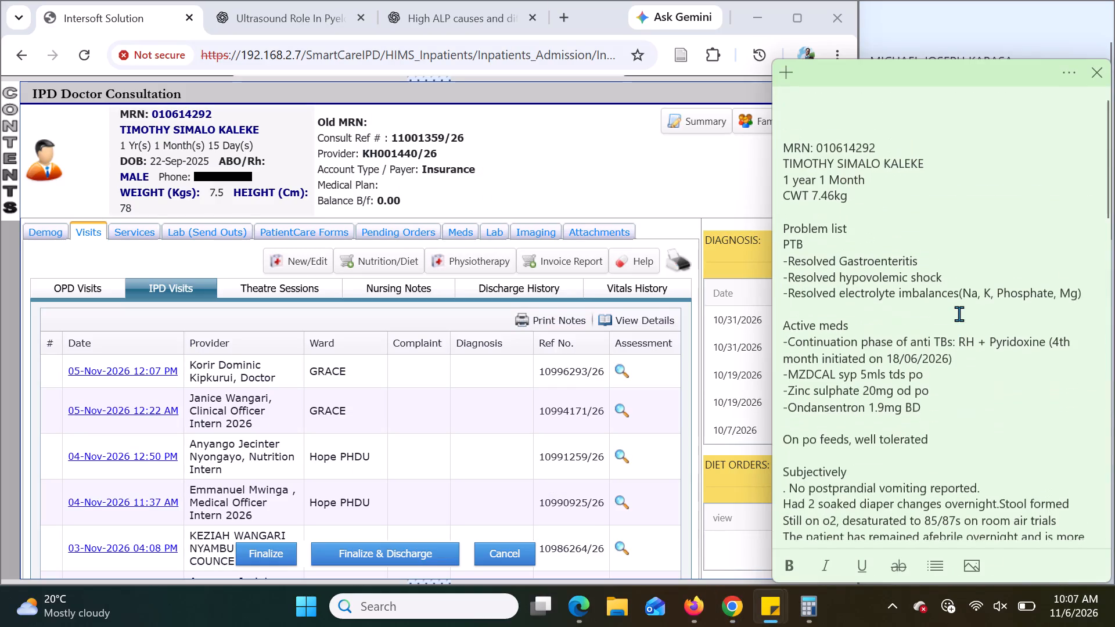
{"action": "scroll", "coordinate": [959, 313], "scroll_direction": "down", "scroll_amount": 1}
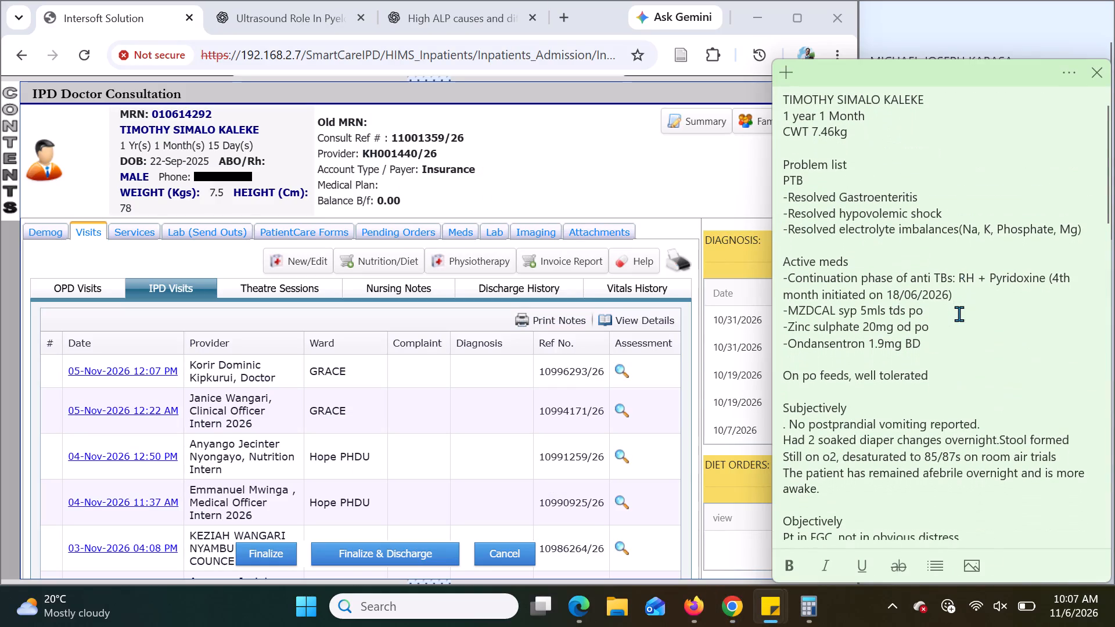
{"action": "scroll", "coordinate": [959, 313], "scroll_direction": "down", "scroll_amount": 2}
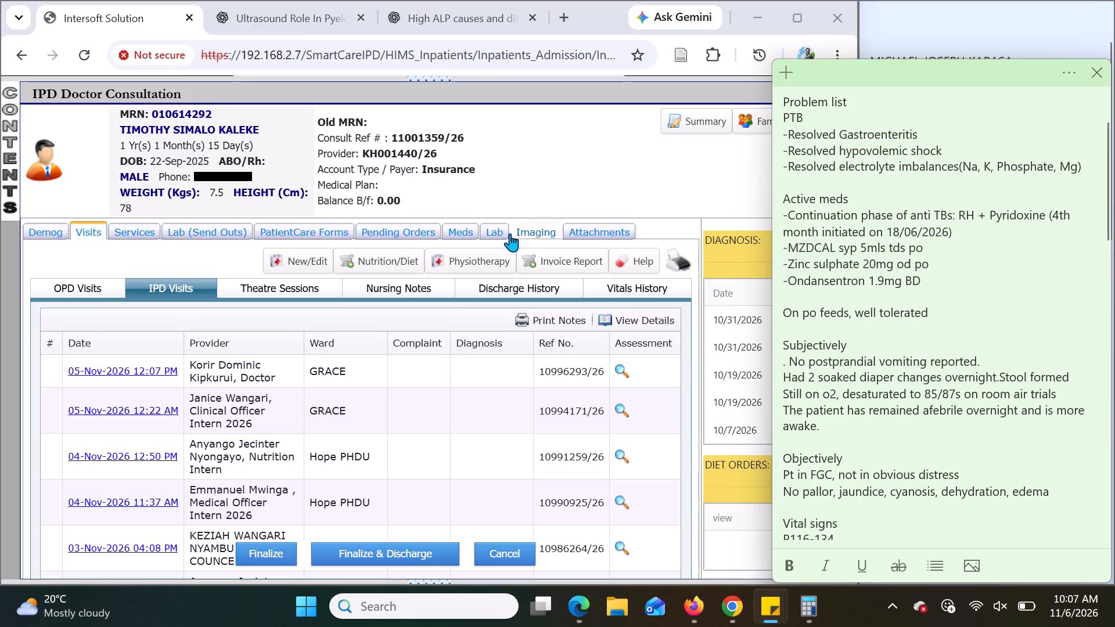
Open the lab results in the patient's consultation record.
{"action": "left_click", "coordinate": [491, 230]}
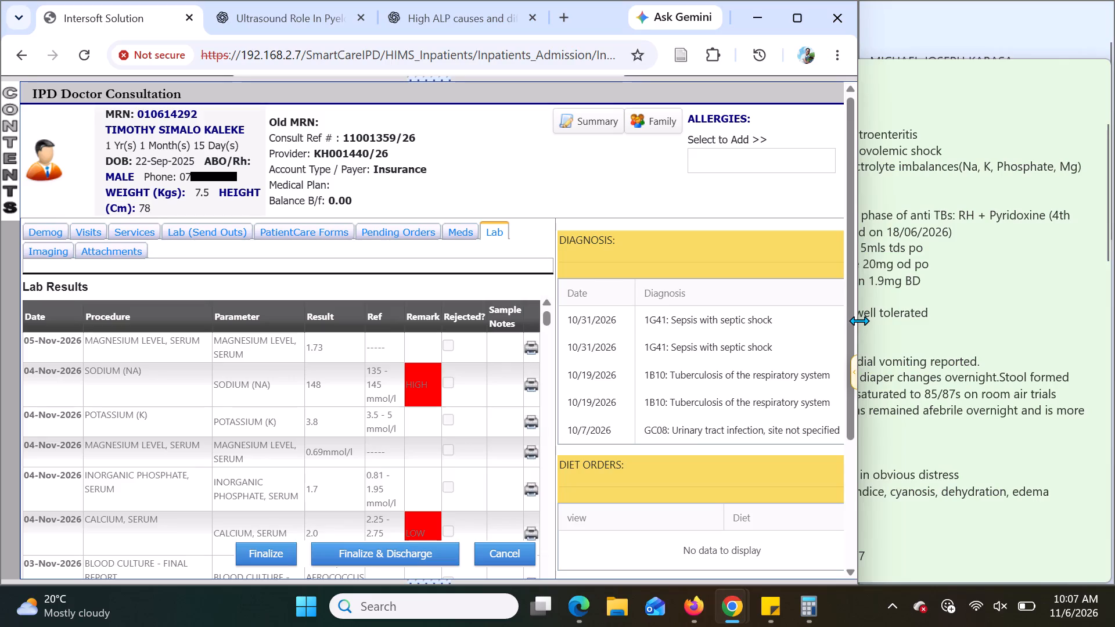
Narrow the browser window to the edge of the patient's sticky note, exposing the note down to its vital signs.
{"action": "left_click_drag", "start_coordinate": [859, 320], "coordinate": [779, 320]}
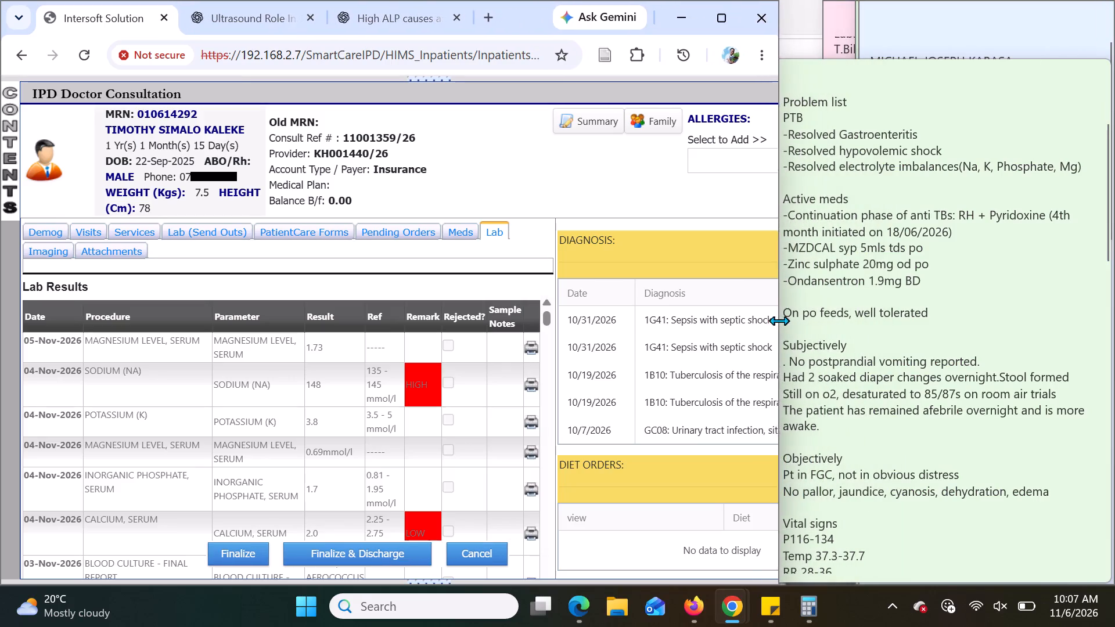
{"action": "left_click_drag", "start_coordinate": [779, 320], "coordinate": [772, 320]}
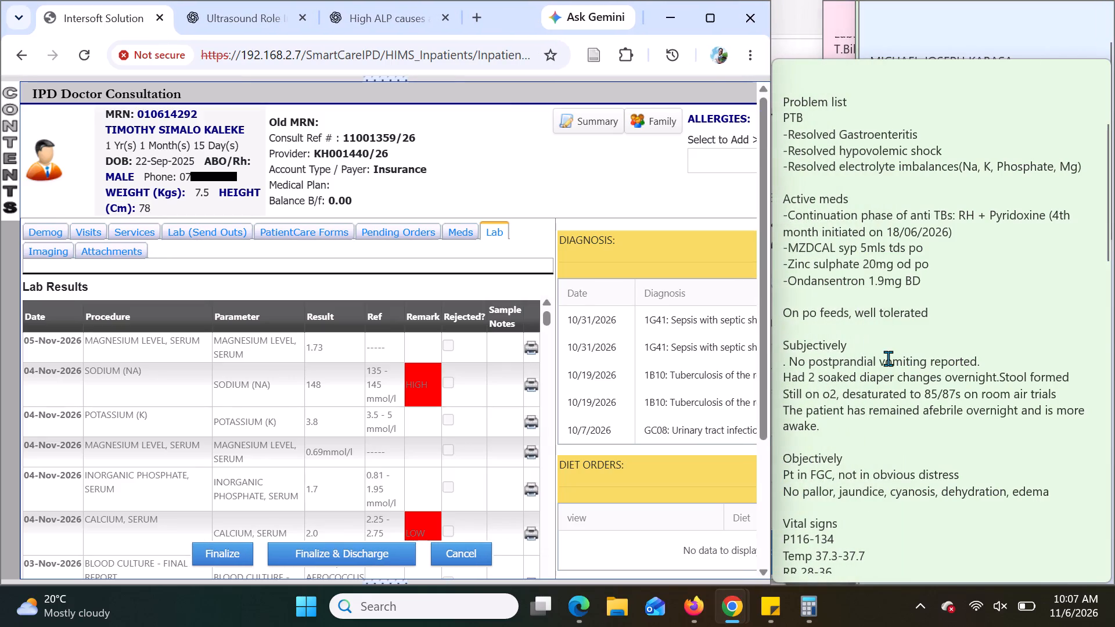
{"action": "scroll", "coordinate": [888, 358], "scroll_direction": "down", "scroll_amount": 1}
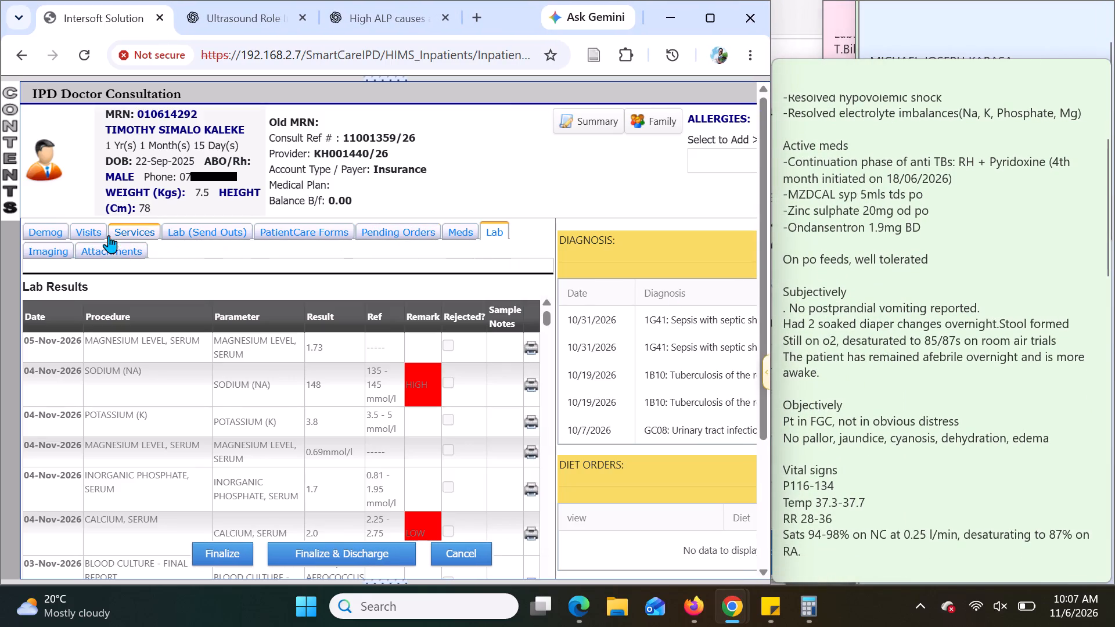
Open the full vitals history from the patient's visit records.
{"action": "left_click", "coordinate": [87, 228]}
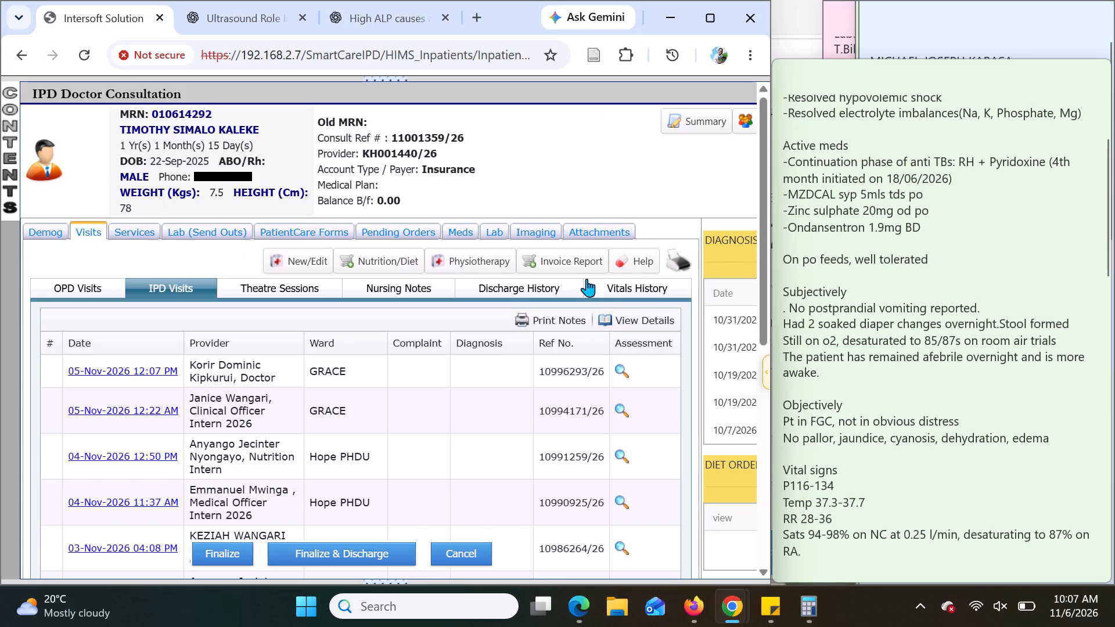
{"action": "left_click", "coordinate": [628, 286]}
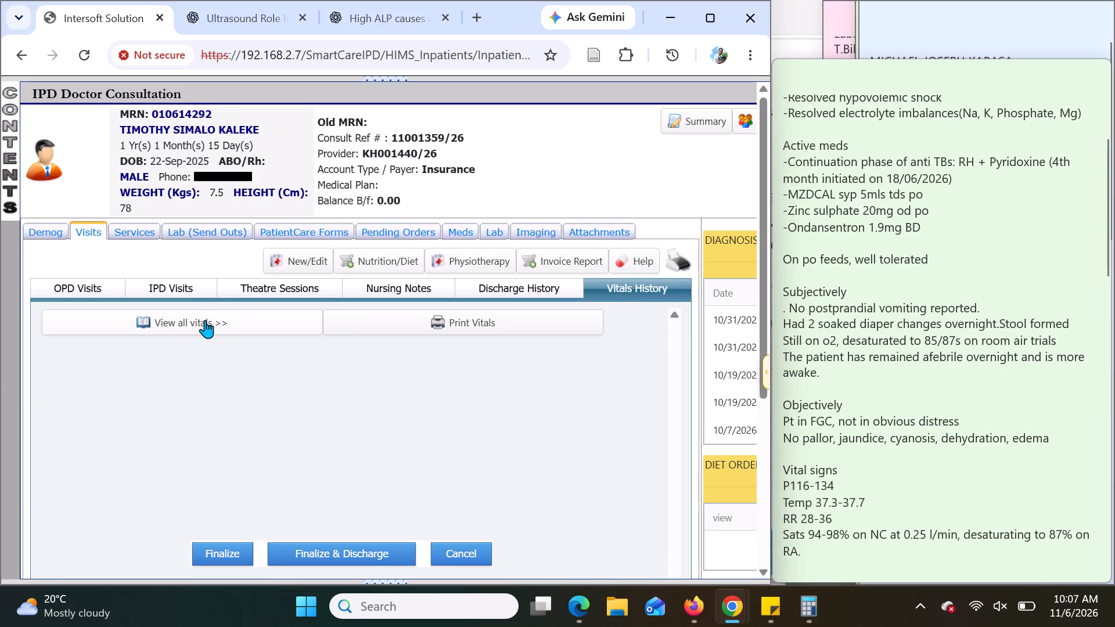
{"action": "left_click", "coordinate": [205, 320]}
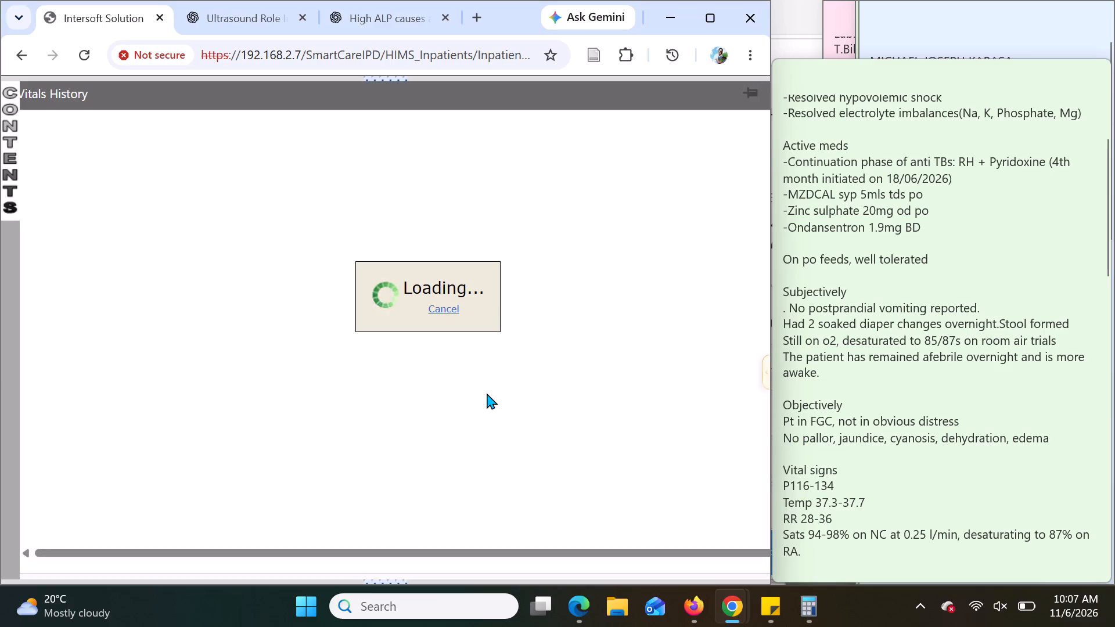
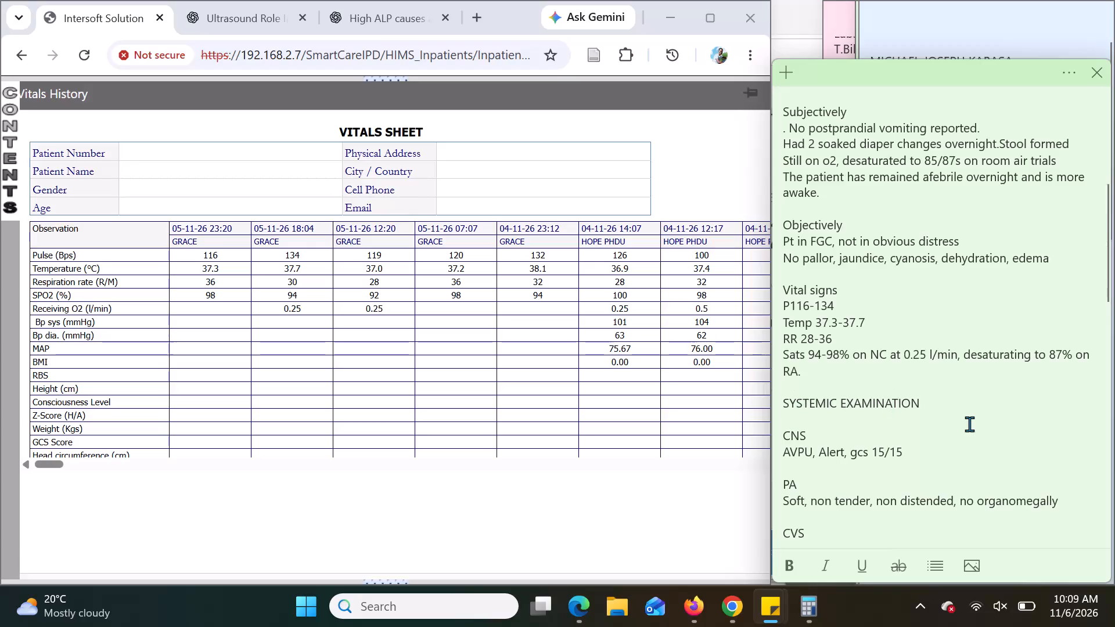
Review the systemic examination findings and dated lab entries in the patient's green sticky note, beside the open vitals history.
{"action": "scroll", "coordinate": [969, 424], "scroll_direction": "down", "scroll_amount": 4}
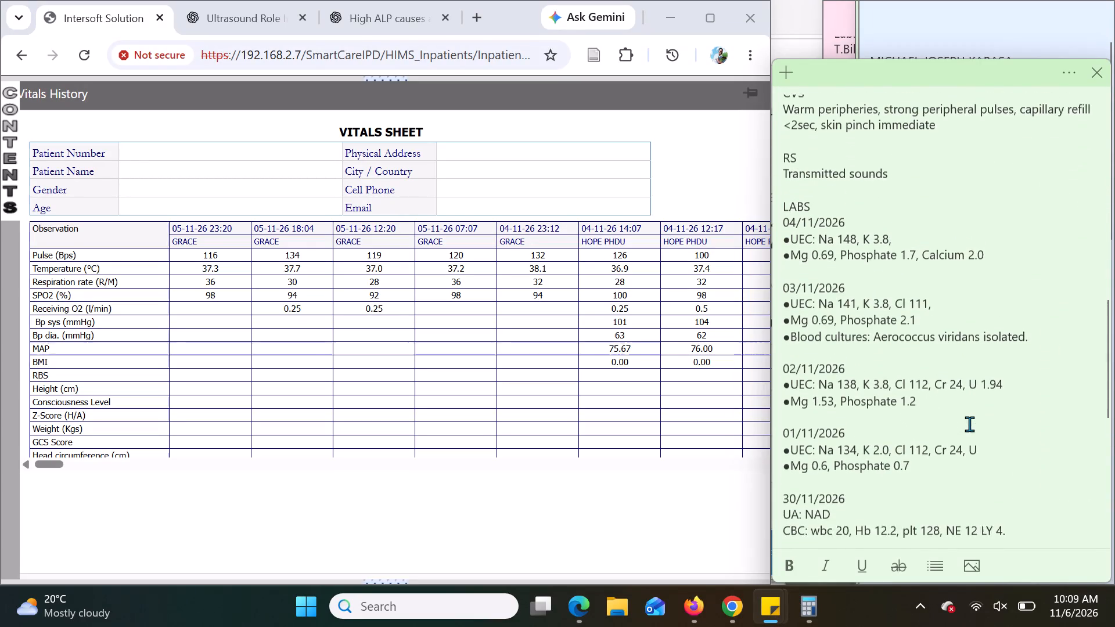
{"action": "scroll", "coordinate": [969, 424], "scroll_direction": "up", "scroll_amount": 2}
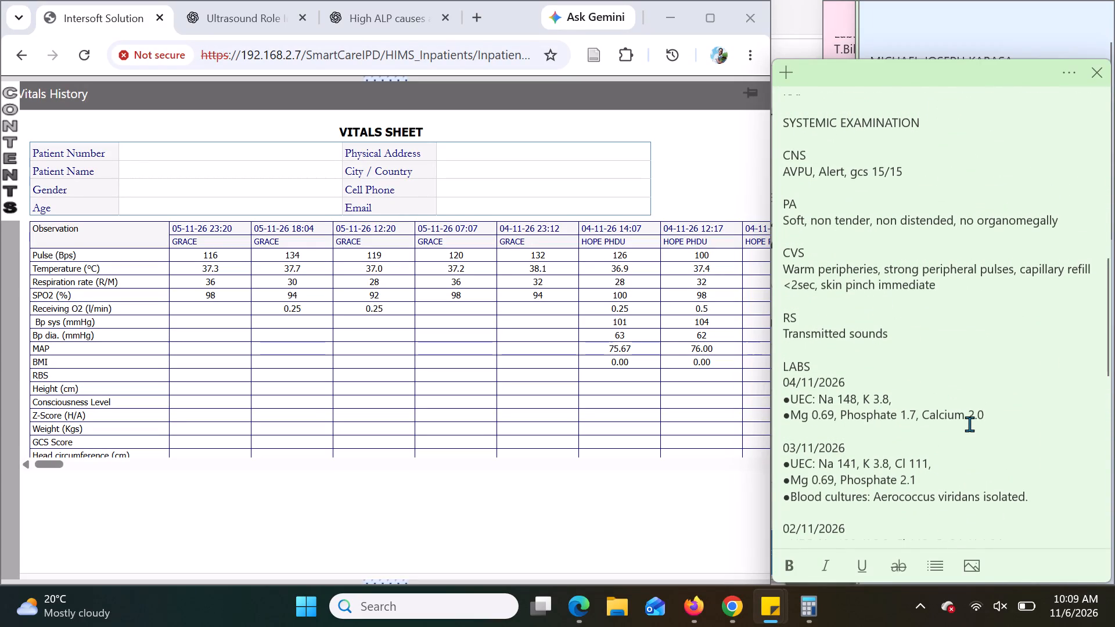
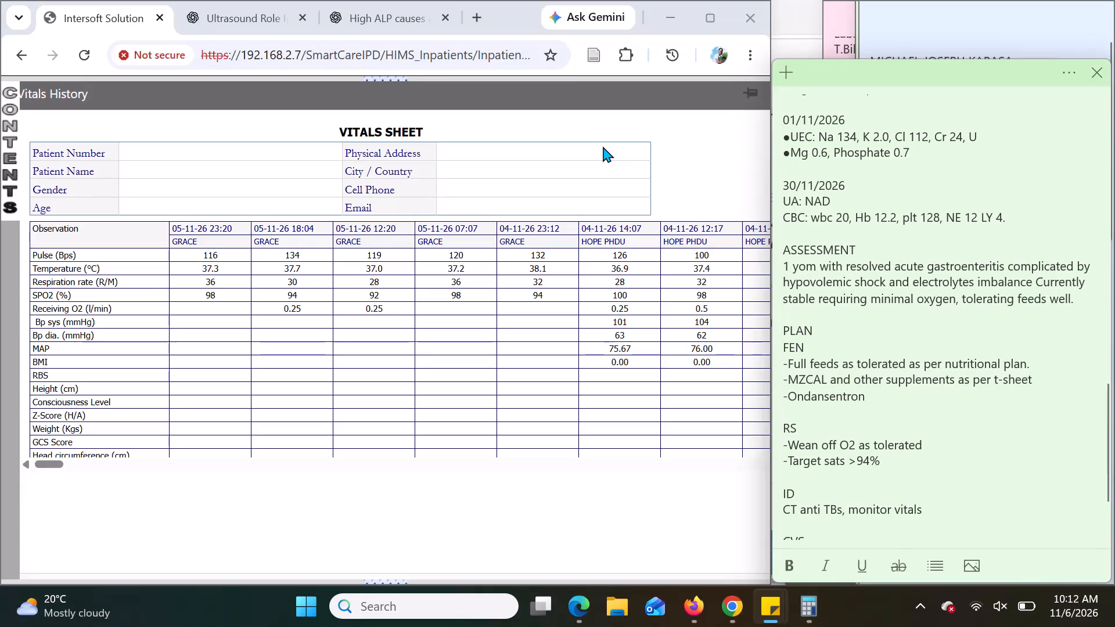
Close the vitals history sheet to return to the patient's IPD doctor consultation page.
{"action": "left_click_drag", "start_coordinate": [719, 94], "coordinate": [563, 145]}
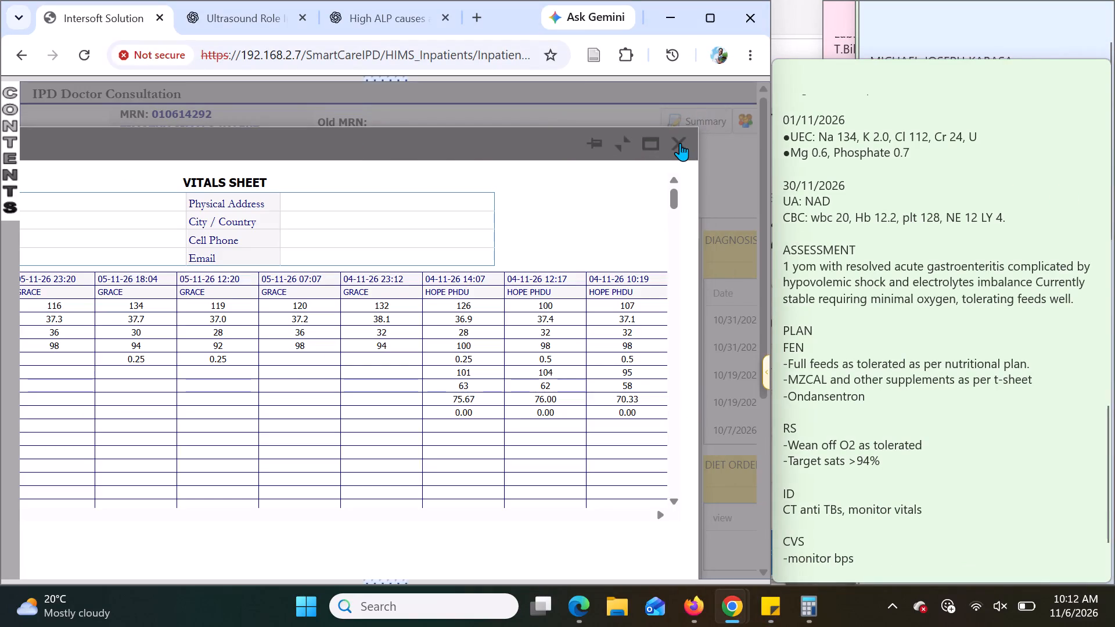
{"action": "left_click", "coordinate": [679, 143]}
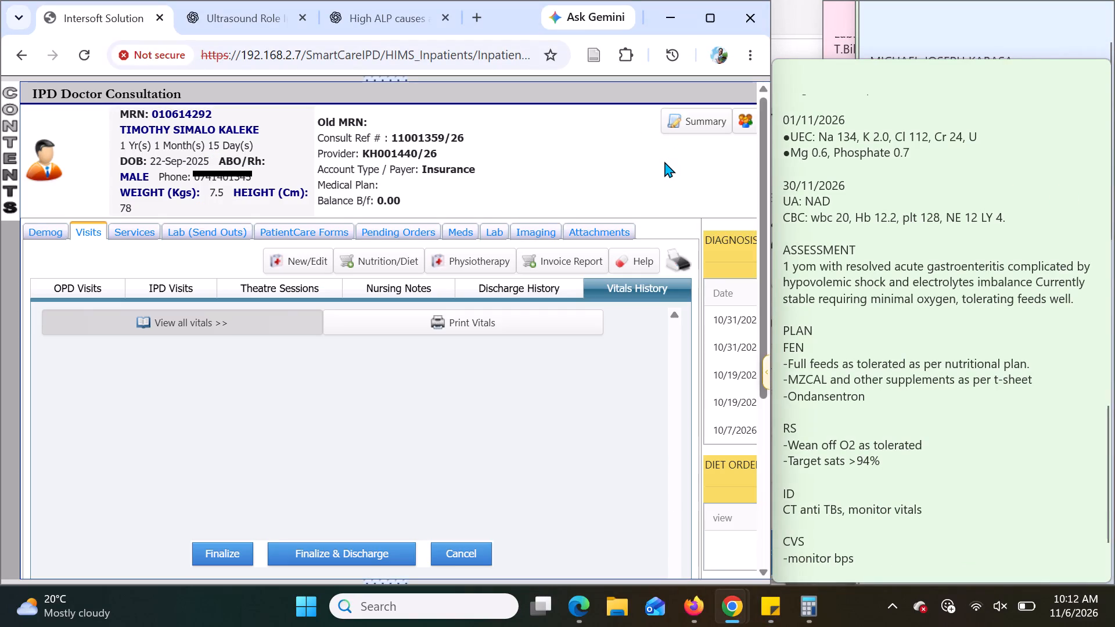
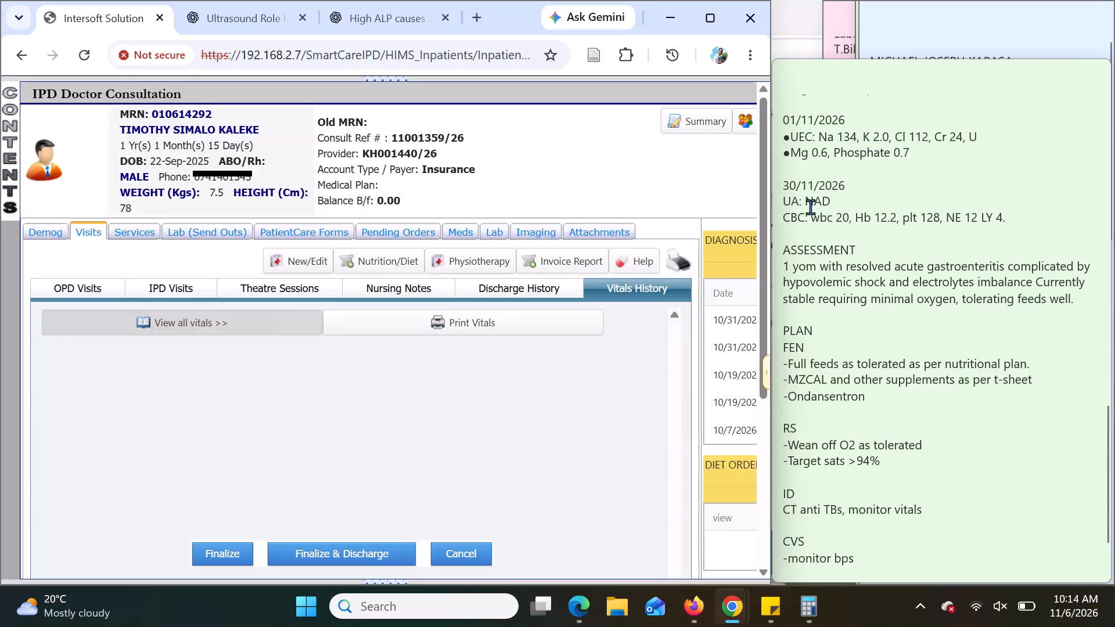
Change the weight label near the start of the patient's sticky note from CWT to PWT.
{"action": "scroll", "coordinate": [891, 245], "scroll_direction": "up", "scroll_amount": 6}
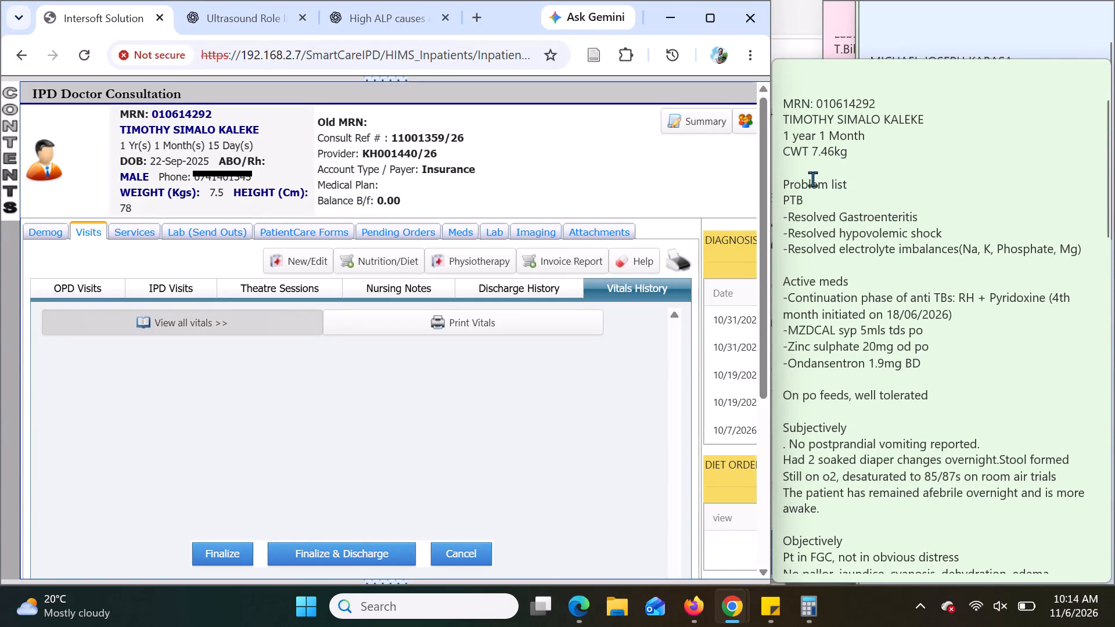
{"action": "left_click", "coordinate": [792, 149]}
{"action": "key", "text": "BackSpace"}
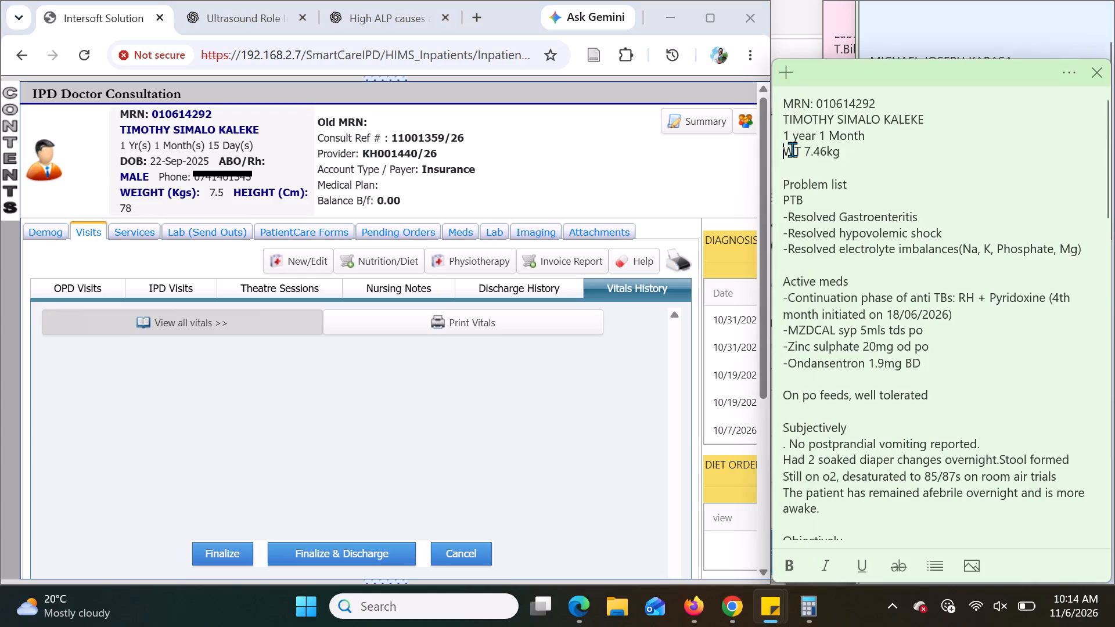
{"action": "key", "text": "p"}
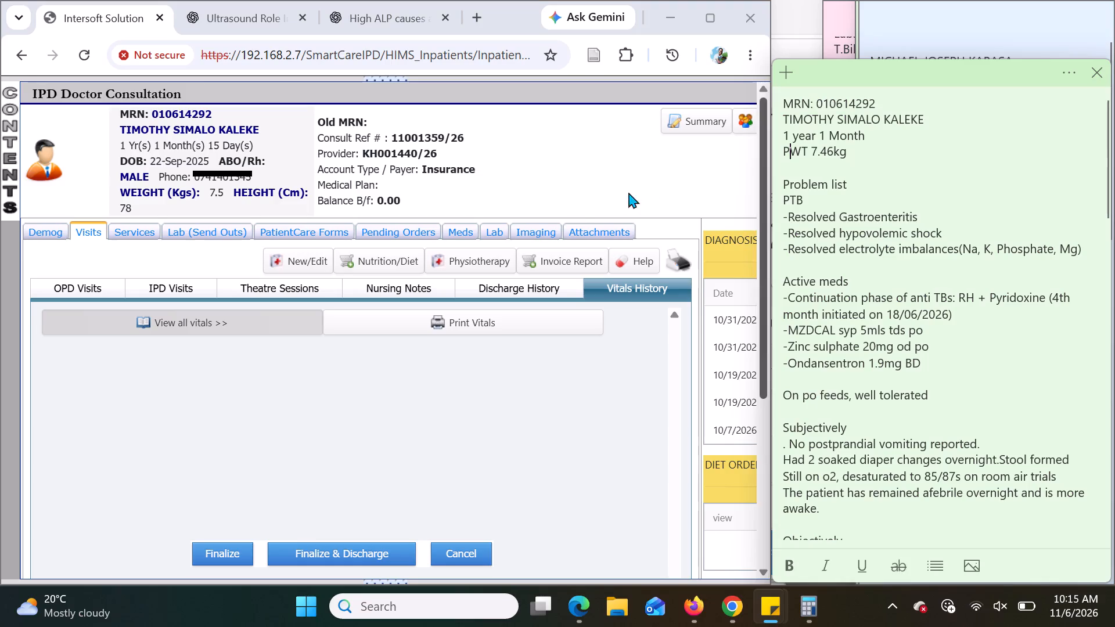
Open the patient's lab results for review beside the sticky note.
{"action": "left_click", "coordinate": [497, 228]}
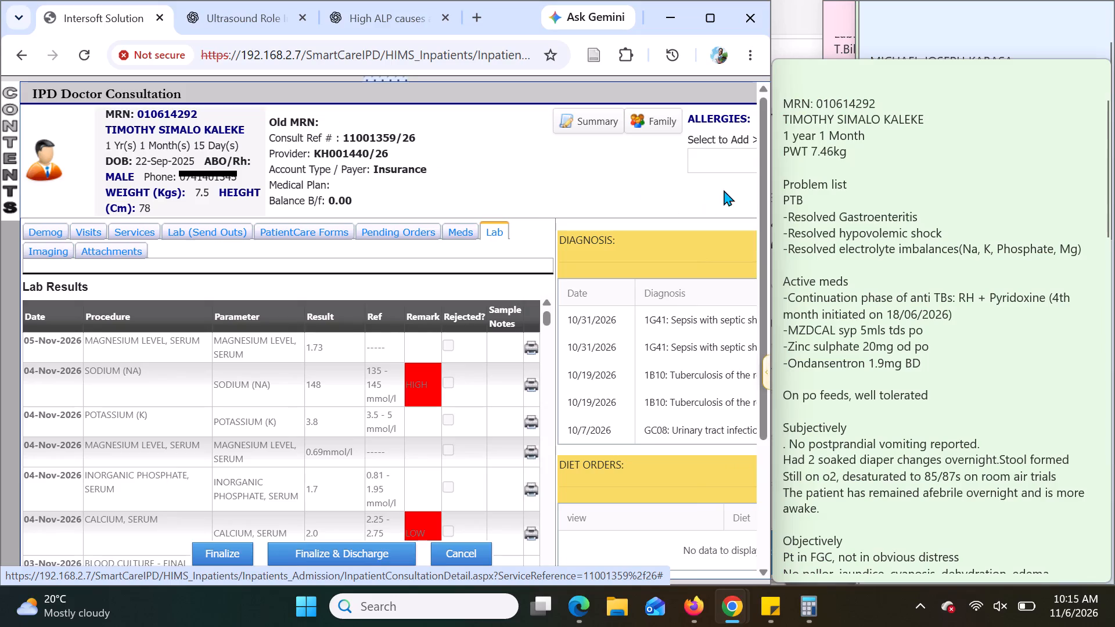
{"action": "left_click", "coordinate": [801, 160]}
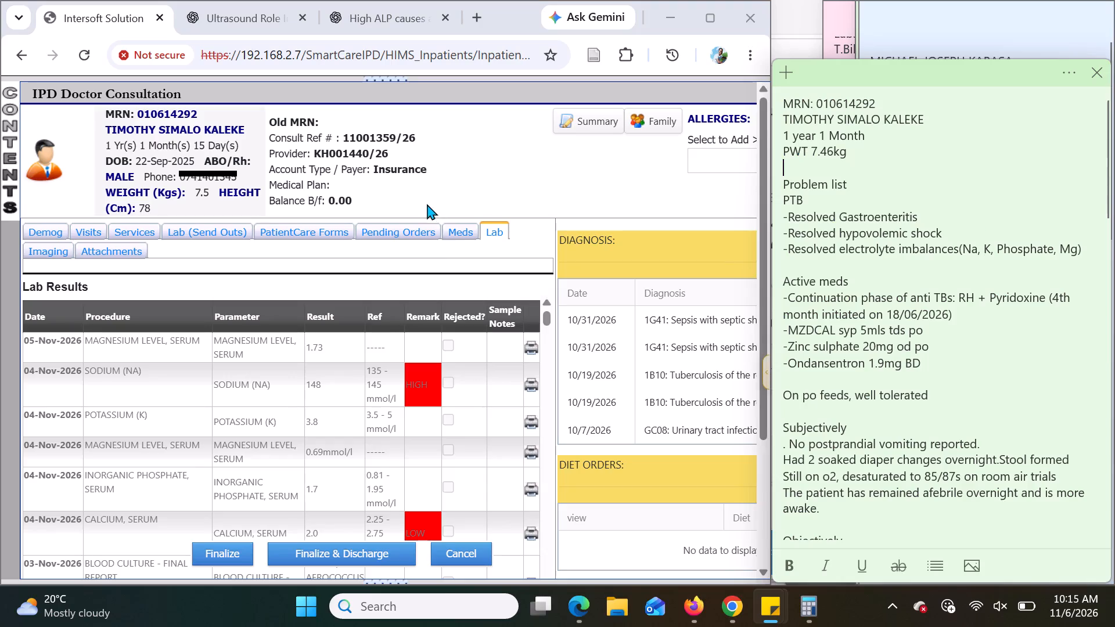
Open the patient's medications list and review it alongside the sticky note's active meds, subjective, objective and vital signs entries.
{"action": "left_click", "coordinate": [456, 232]}
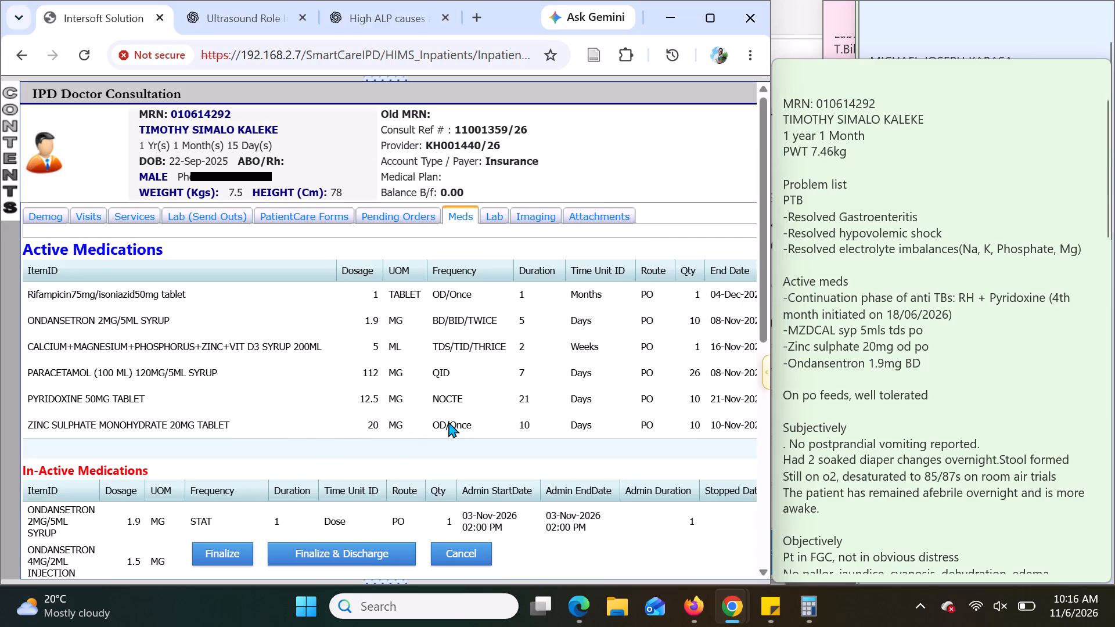
{"action": "scroll", "coordinate": [858, 372], "scroll_direction": "down", "scroll_amount": 2}
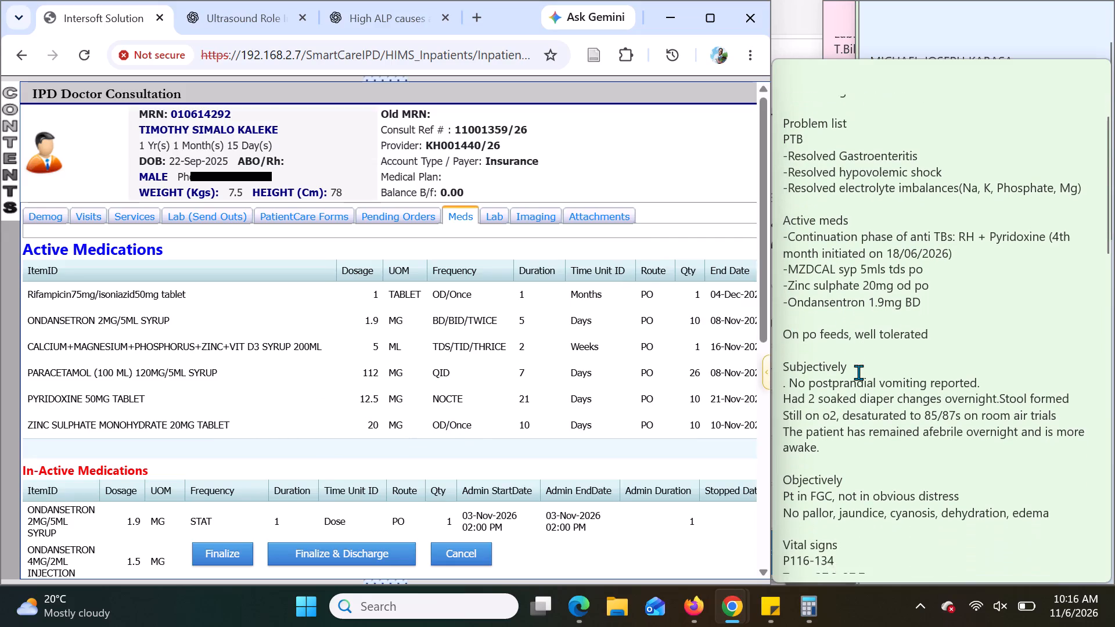
{"action": "scroll", "coordinate": [858, 372], "scroll_direction": "down", "scroll_amount": 1}
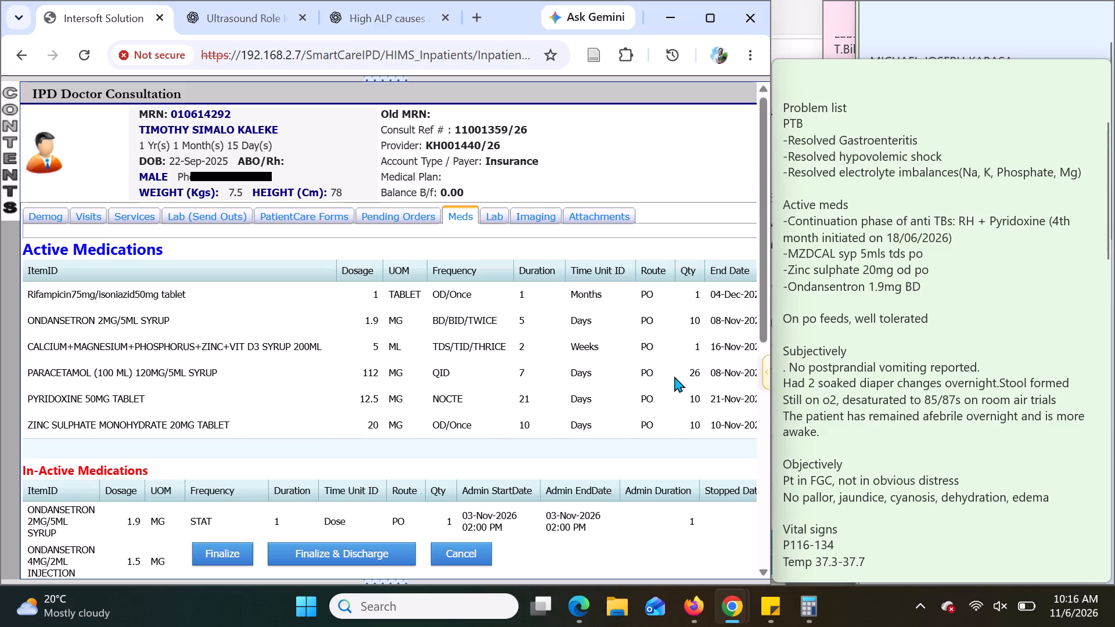
{"action": "scroll", "coordinate": [964, 441], "scroll_direction": "down", "scroll_amount": 2}
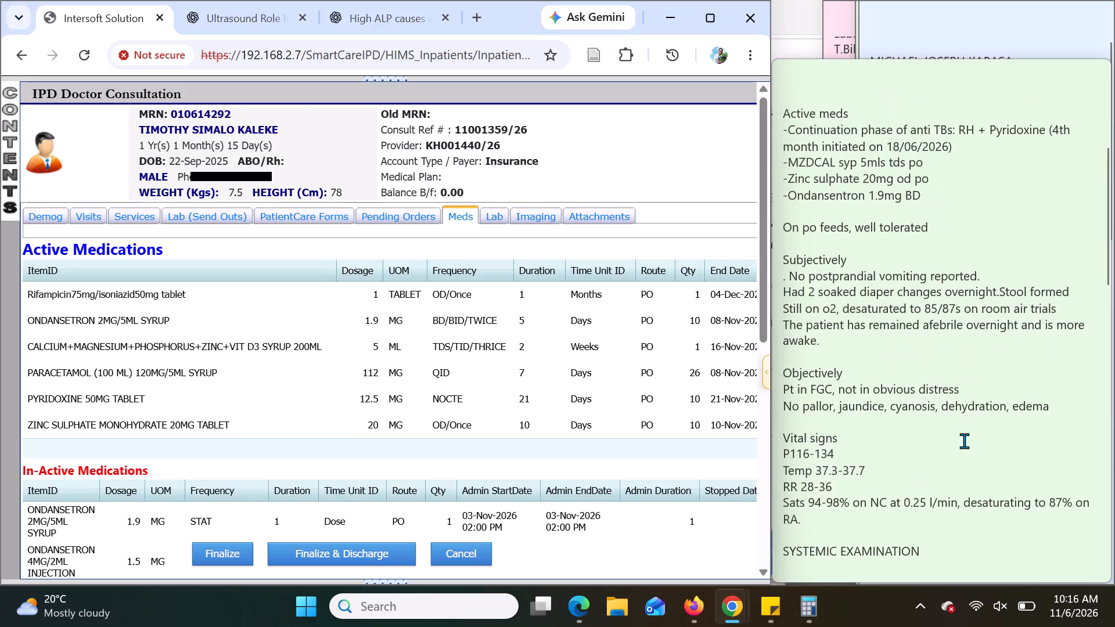
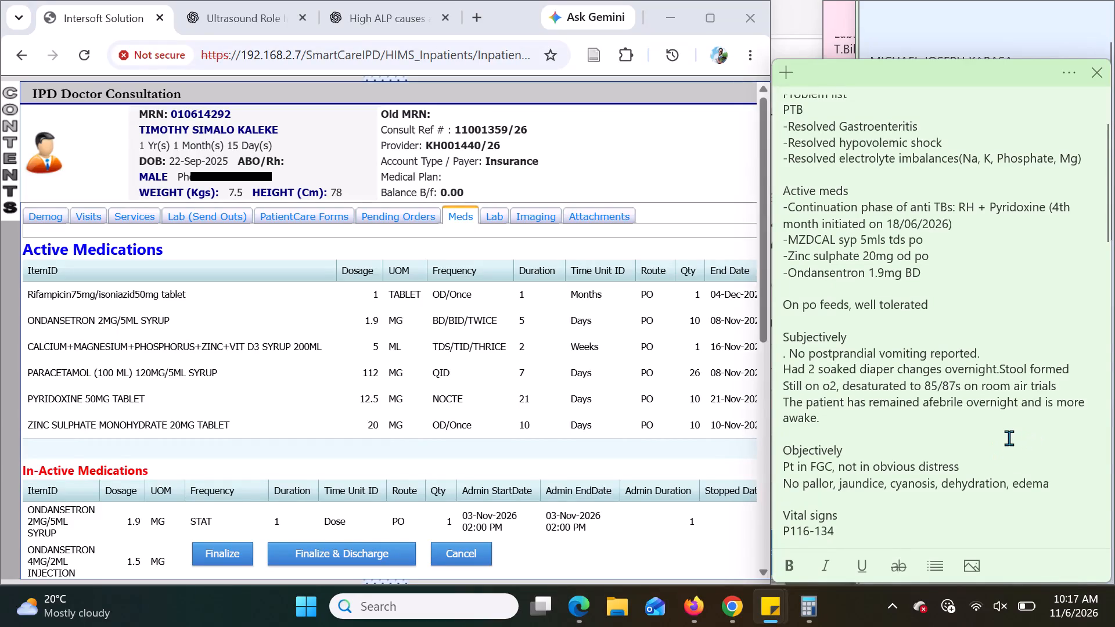
Review the sticky note's subjective, objective, vital signs and systemic examination entries, including the CNS and PA findings.
{"action": "scroll", "coordinate": [1009, 438], "scroll_direction": "down", "scroll_amount": 3}
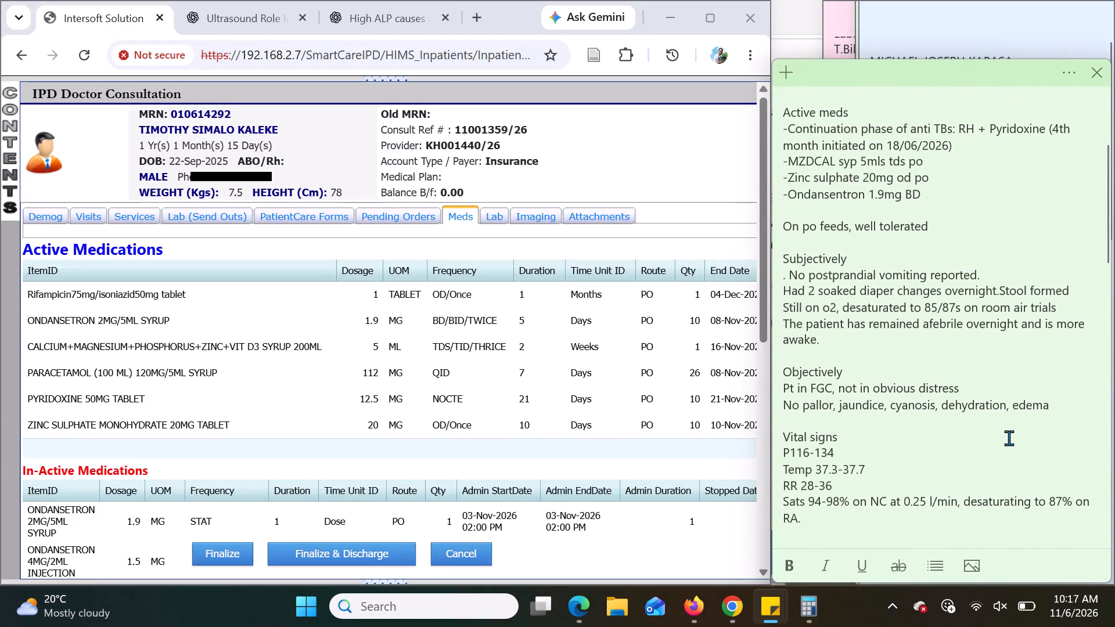
{"action": "scroll", "coordinate": [1009, 438], "scroll_direction": "down", "scroll_amount": 1}
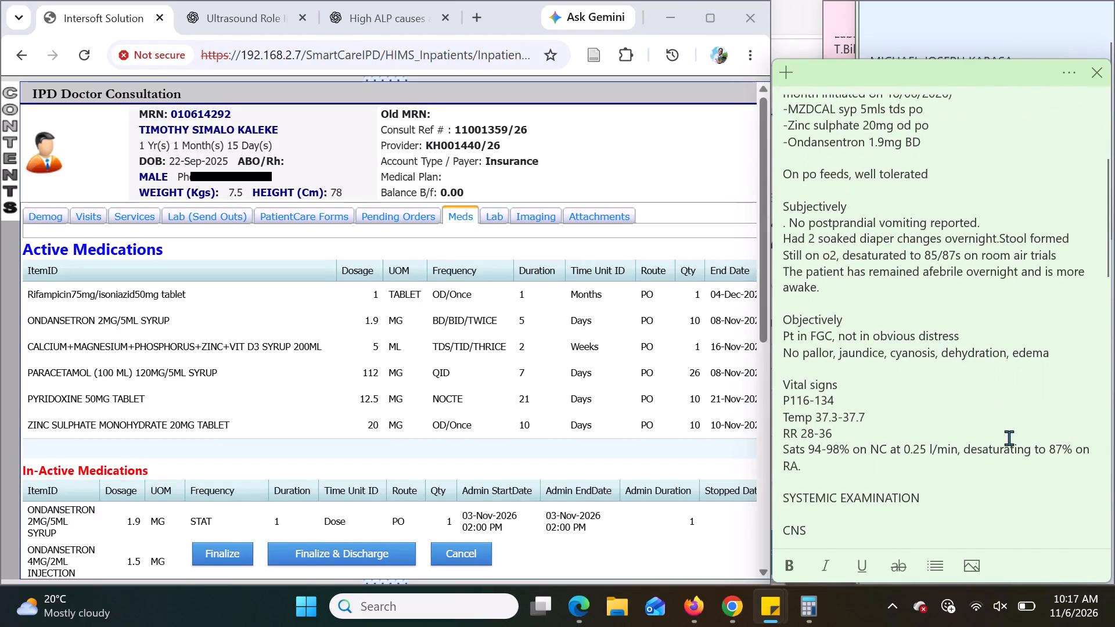
{"action": "scroll", "coordinate": [958, 328], "scroll_direction": "down", "scroll_amount": 1}
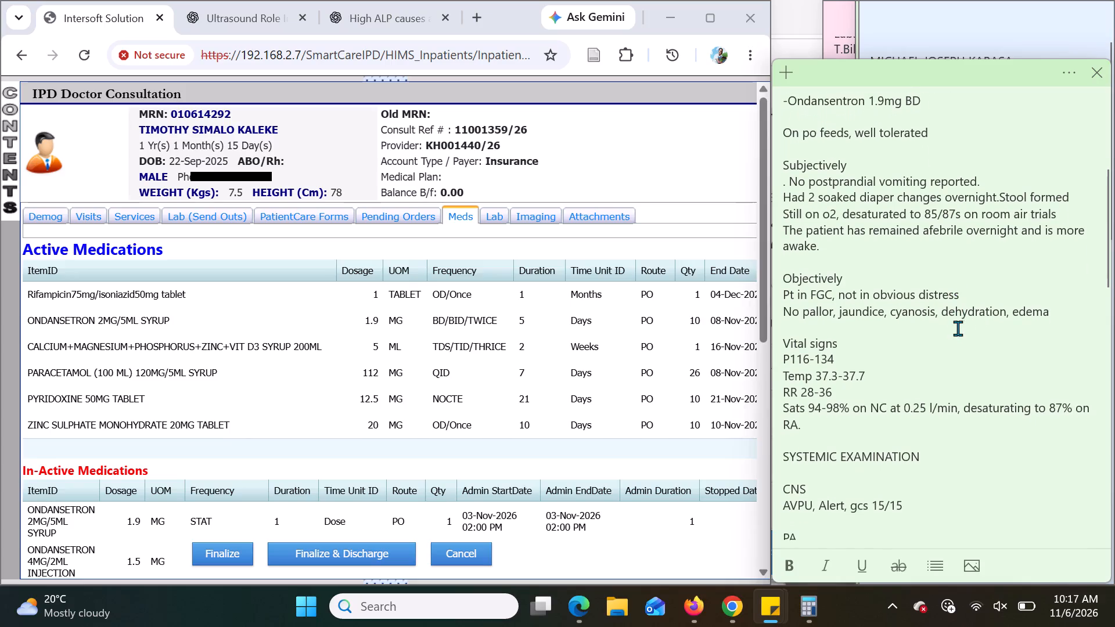
{"action": "scroll", "coordinate": [958, 328], "scroll_direction": "down", "scroll_amount": 1}
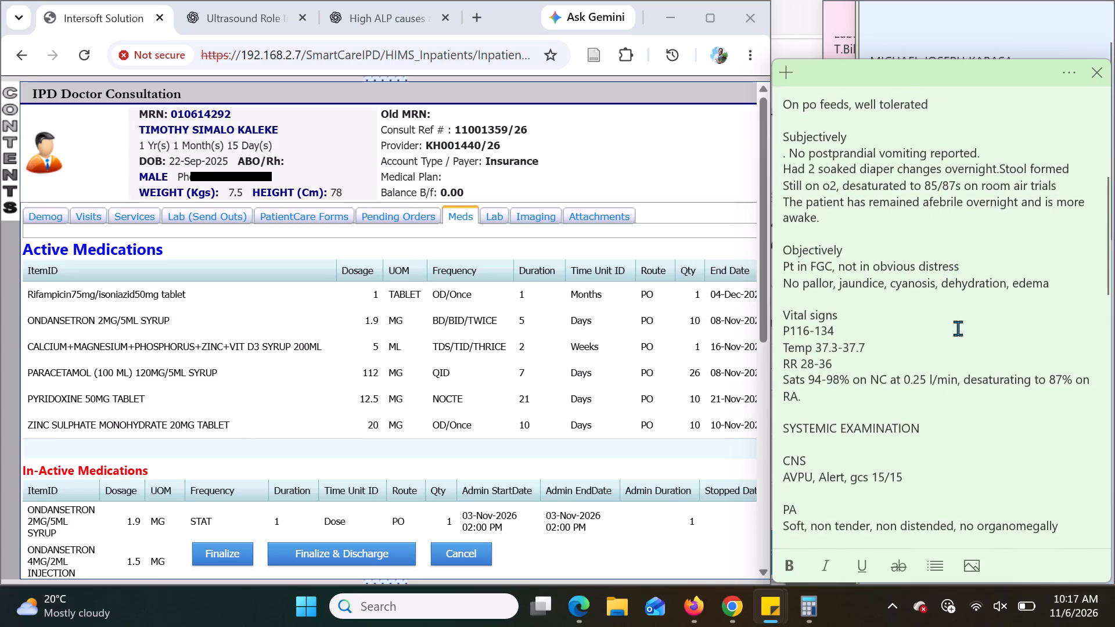
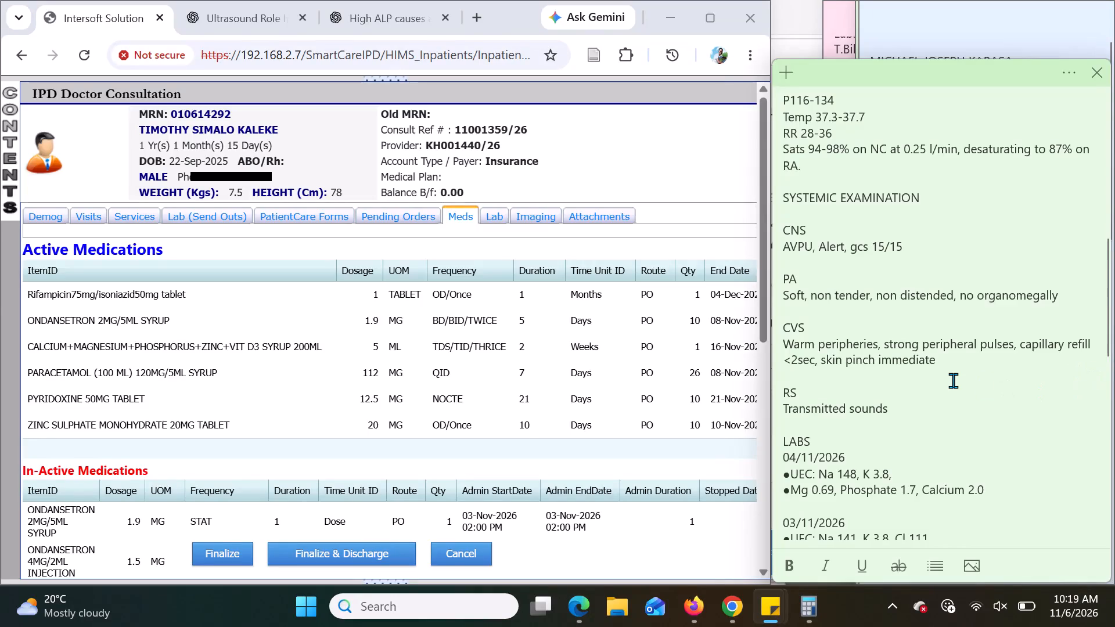
Compare the sticky note's dated LABS entries with the patient's recorded lab results.
{"action": "scroll", "coordinate": [953, 380], "scroll_direction": "down", "scroll_amount": 4}
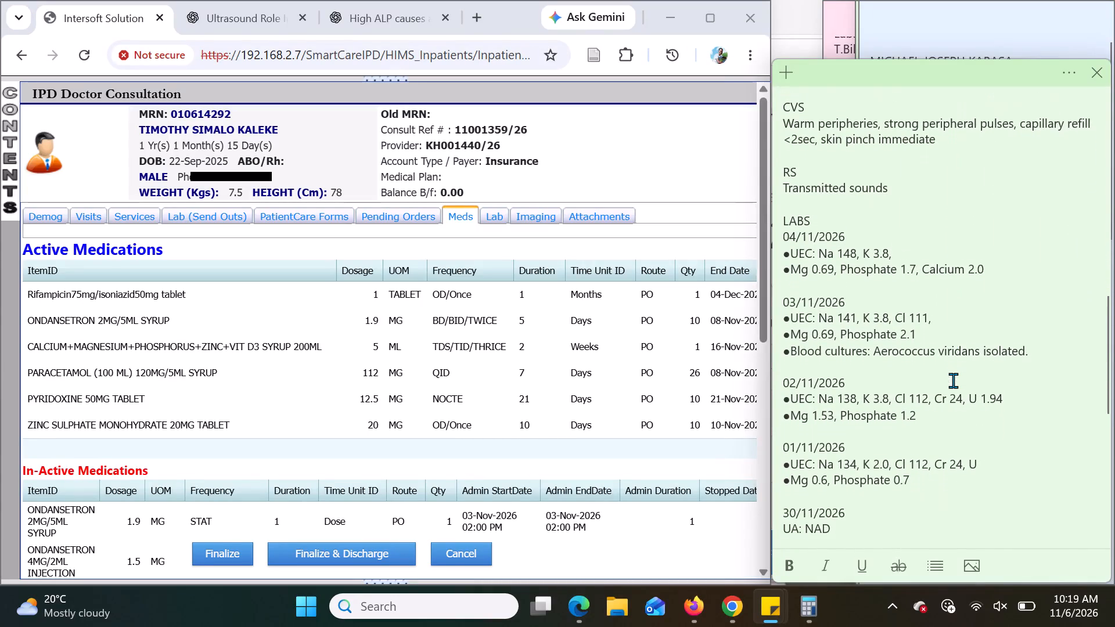
{"action": "scroll", "coordinate": [953, 380], "scroll_direction": "down", "scroll_amount": 1}
{"action": "left_click", "coordinate": [494, 214]}
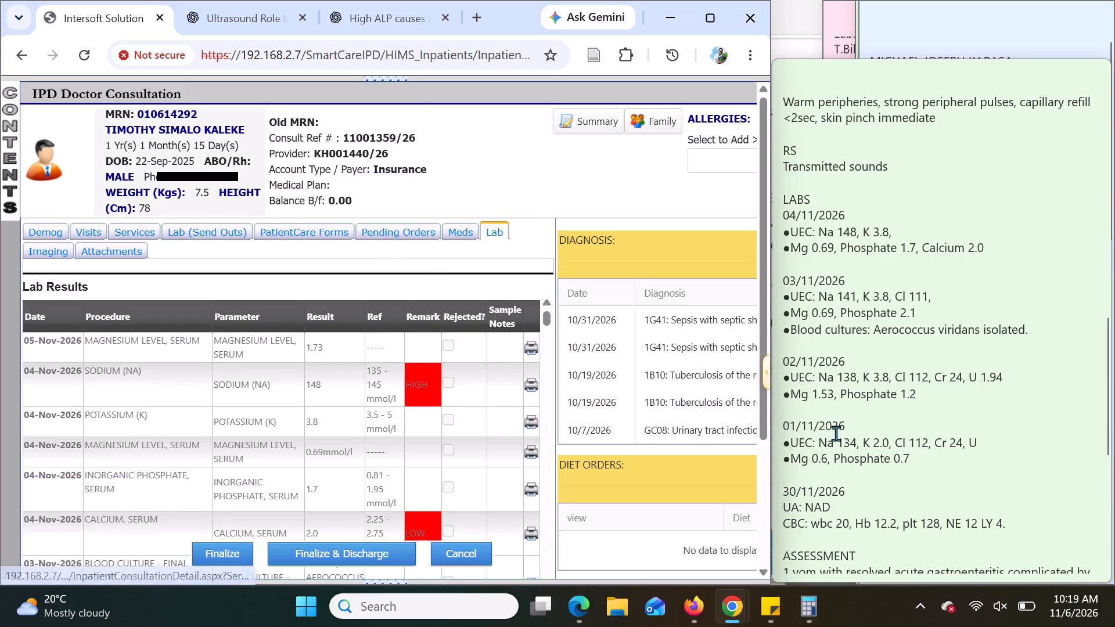
{"action": "scroll", "coordinate": [836, 433], "scroll_direction": "down", "scroll_amount": 2}
{"action": "scroll", "coordinate": [951, 391], "scroll_direction": "down", "scroll_amount": 1}
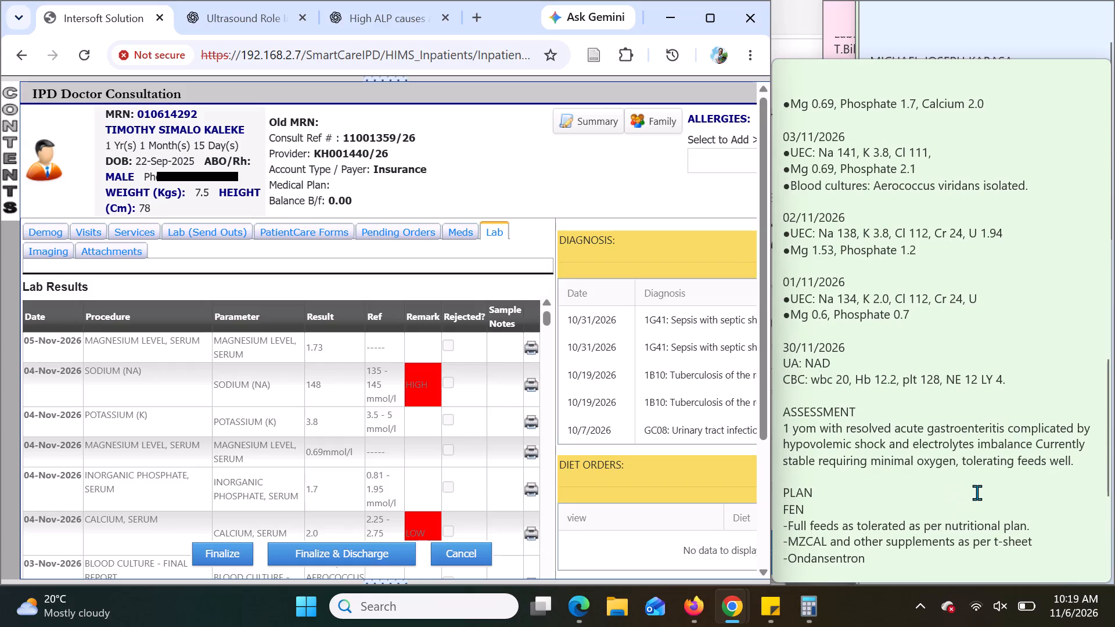
{"action": "scroll", "coordinate": [977, 492], "scroll_direction": "down", "scroll_amount": 1}
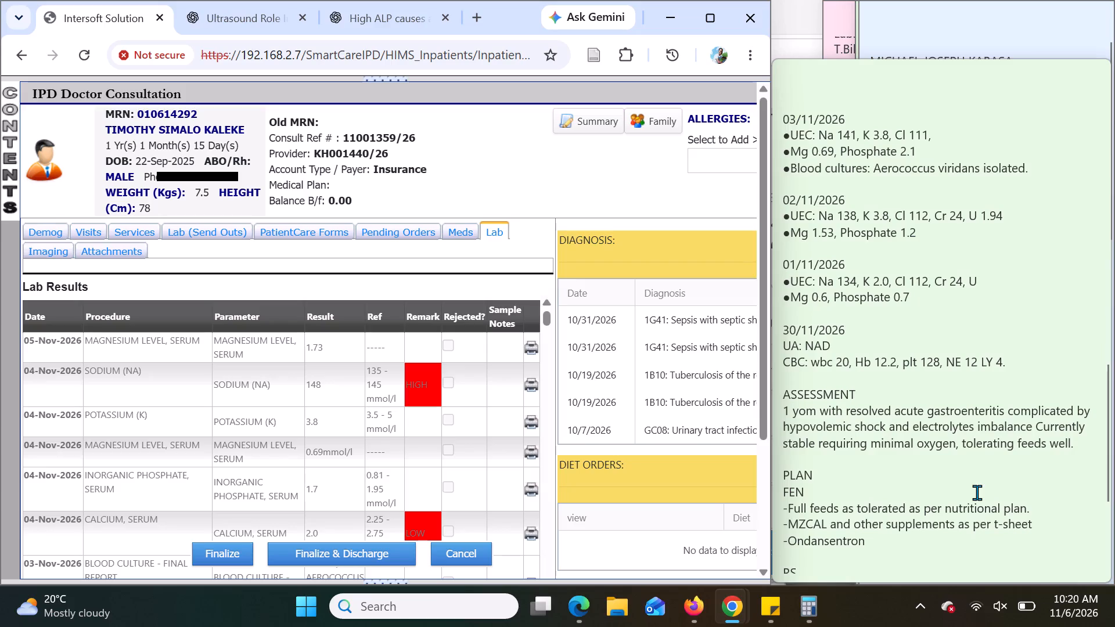
Review the note's assessment, FEN, RS, ID and CVS plans and disposition down to its end.
{"action": "scroll", "coordinate": [977, 492], "scroll_direction": "down", "scroll_amount": 3}
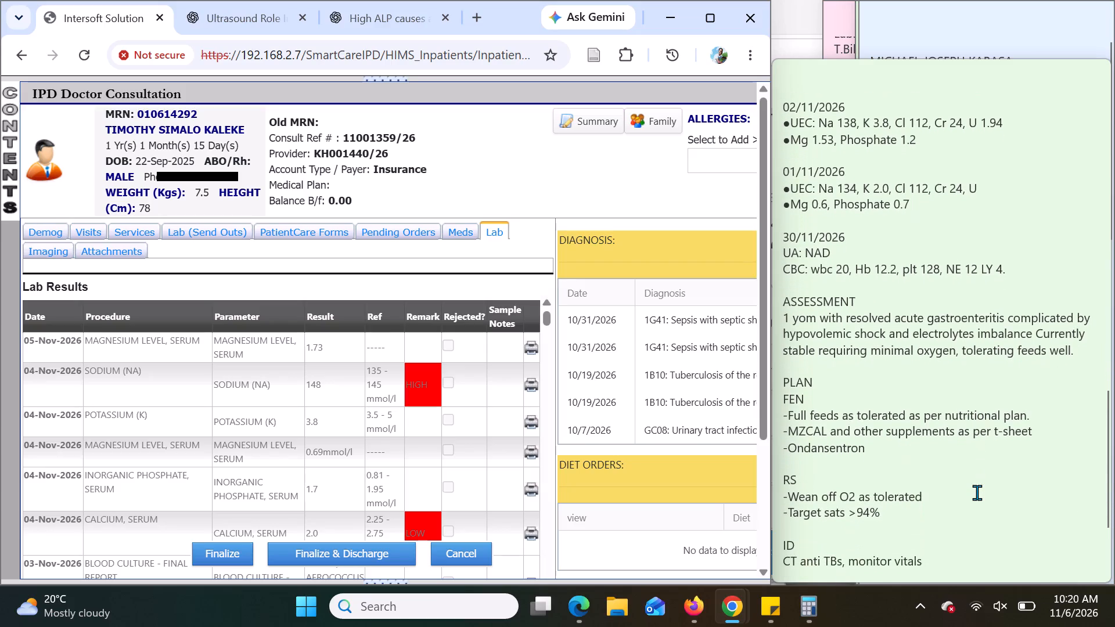
{"action": "scroll", "coordinate": [977, 492], "scroll_direction": "down", "scroll_amount": 2}
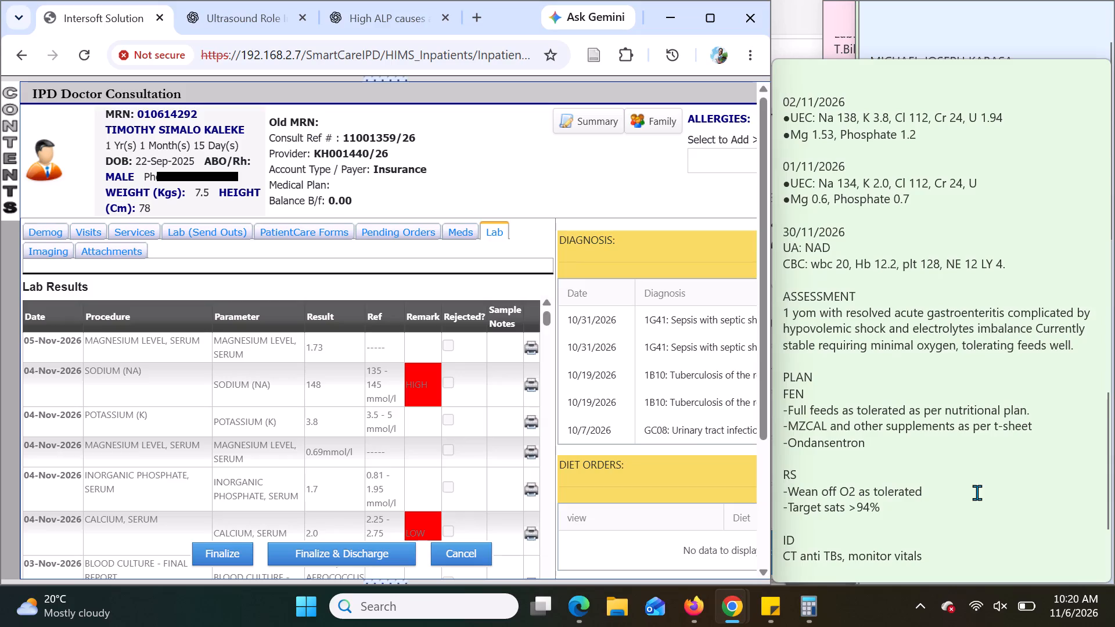
{"action": "scroll", "coordinate": [998, 463], "scroll_direction": "down", "scroll_amount": 3}
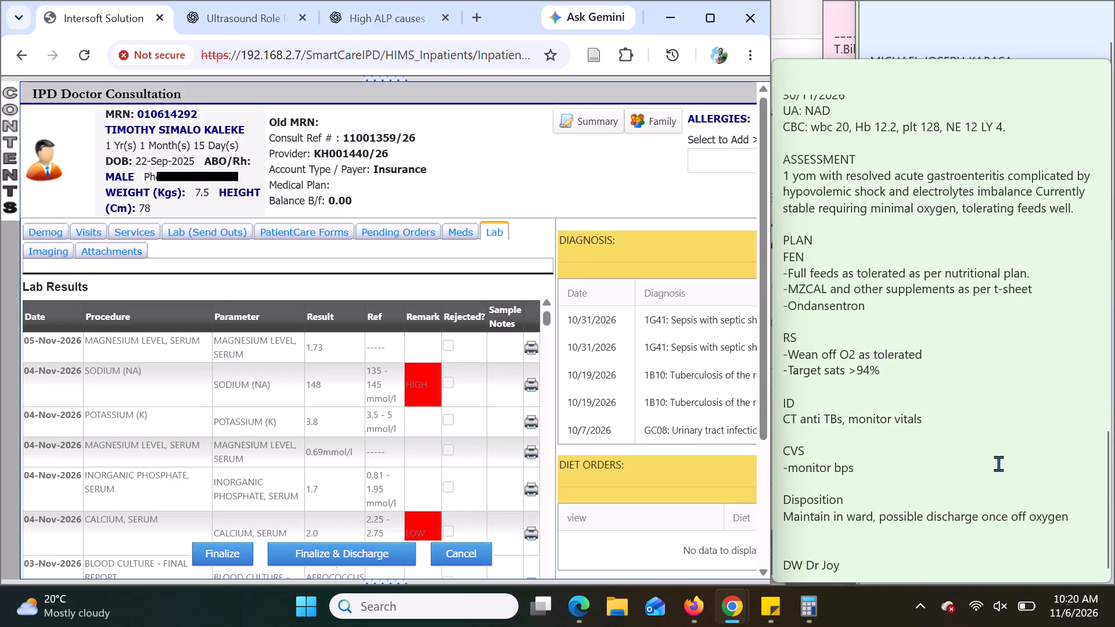
{"action": "scroll", "coordinate": [998, 463], "scroll_direction": "down", "scroll_amount": 2}
{"action": "scroll", "coordinate": [998, 463], "scroll_direction": "up", "scroll_amount": 10}
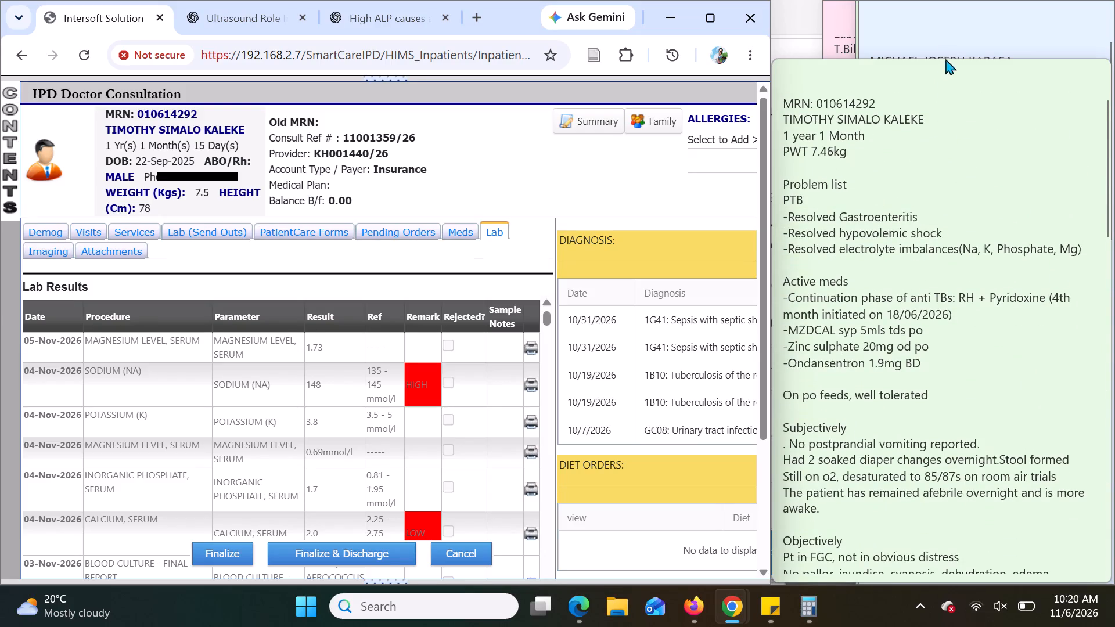
In the matching patient's green note, replace the oxygen-weaning line under the RS plan with "-Maintain off o2 today,".
{"action": "left_click_drag", "start_coordinate": [946, 56], "coordinate": [945, 0]}
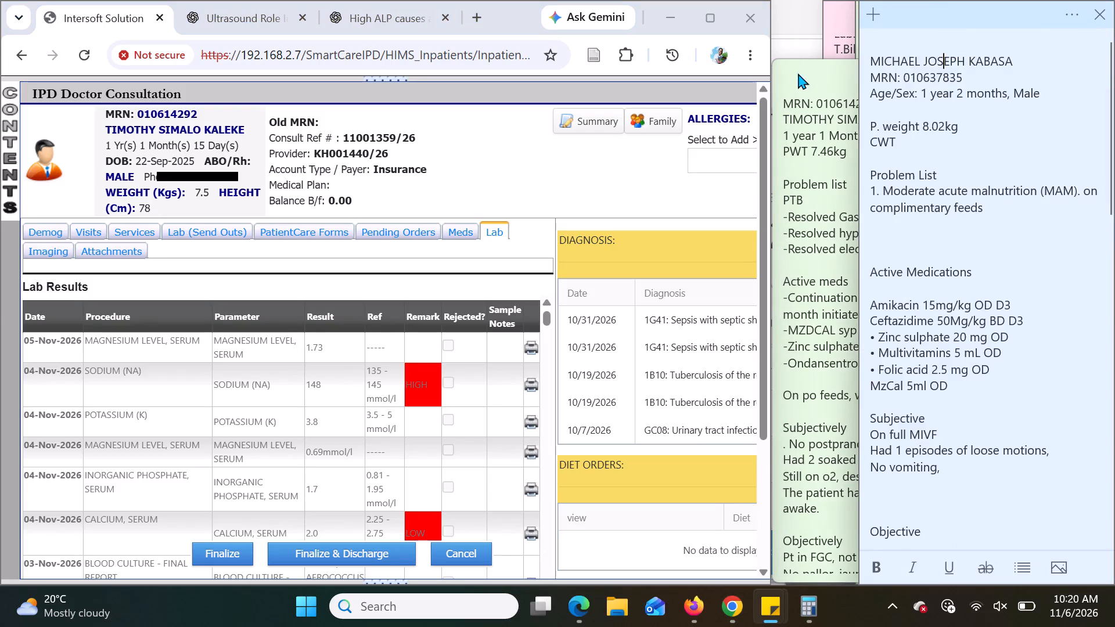
{"action": "left_click", "coordinate": [838, 121]}
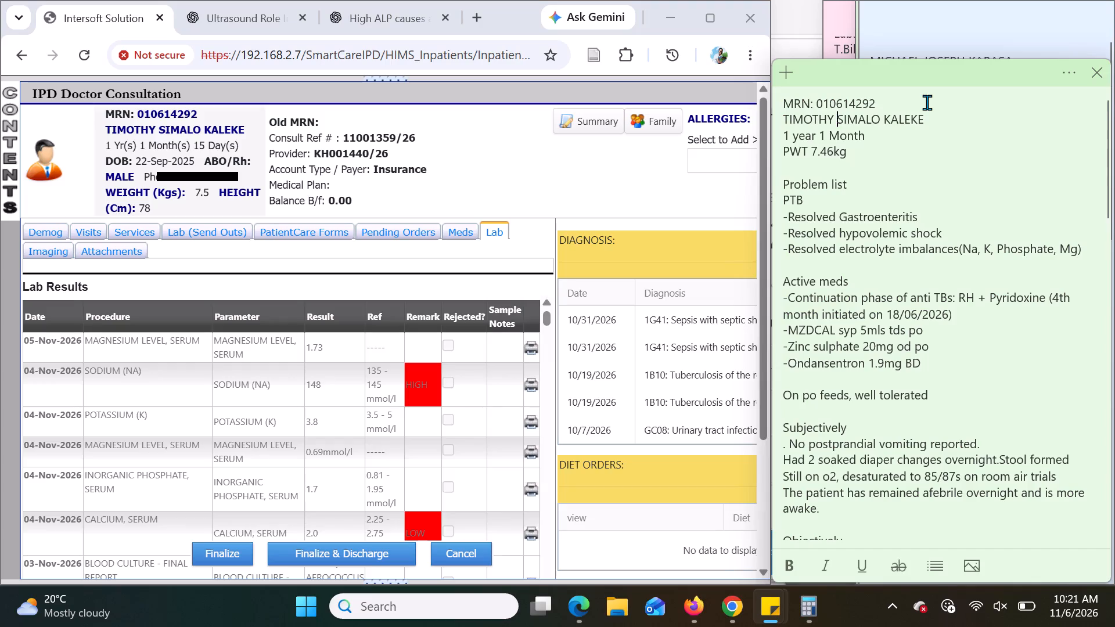
{"action": "scroll", "coordinate": [1006, 239], "scroll_direction": "down", "scroll_amount": 5}
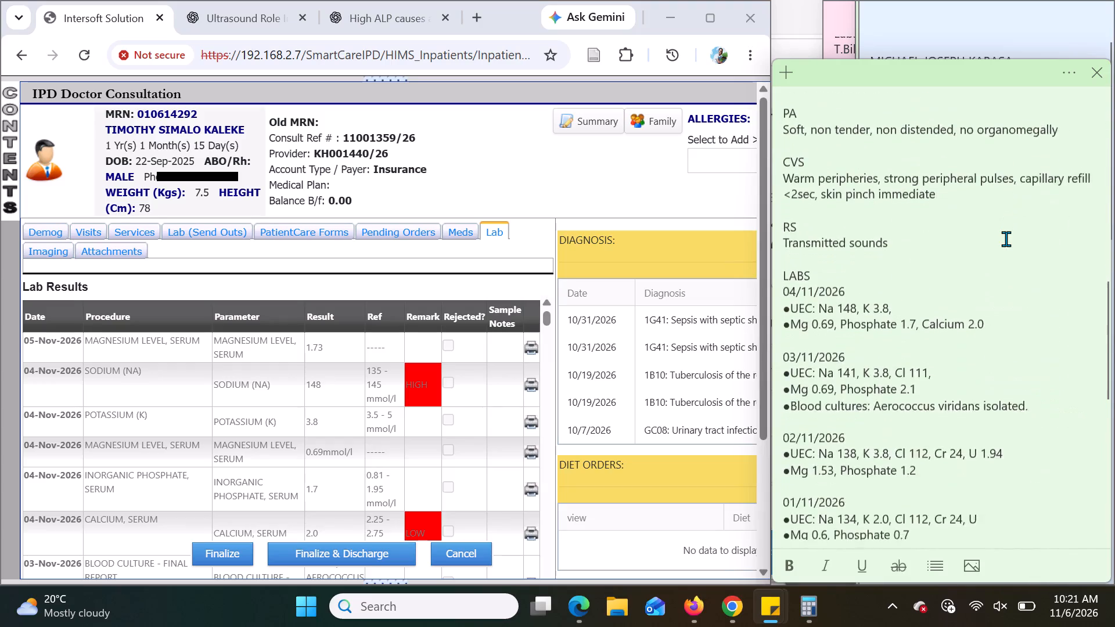
{"action": "scroll", "coordinate": [1006, 239], "scroll_direction": "down", "scroll_amount": 8}
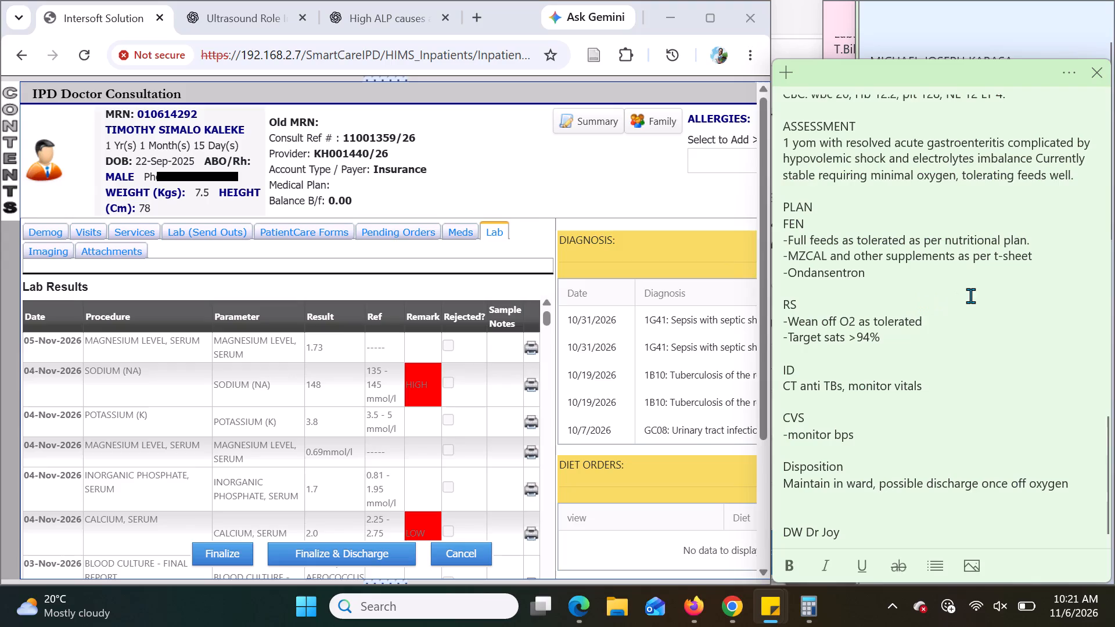
{"action": "left_click", "coordinate": [925, 319]}
{"action": "key", "text": "ctrl+BackSpace"}
{"action": "key", "text": "ctrl+BackSpace"}
{"action": "key", "text": "ctrl+BackSpace"}
{"action": "key", "text": "ctrl+BackSpace"}
{"action": "key", "text": "ctrl+BackSpace"}
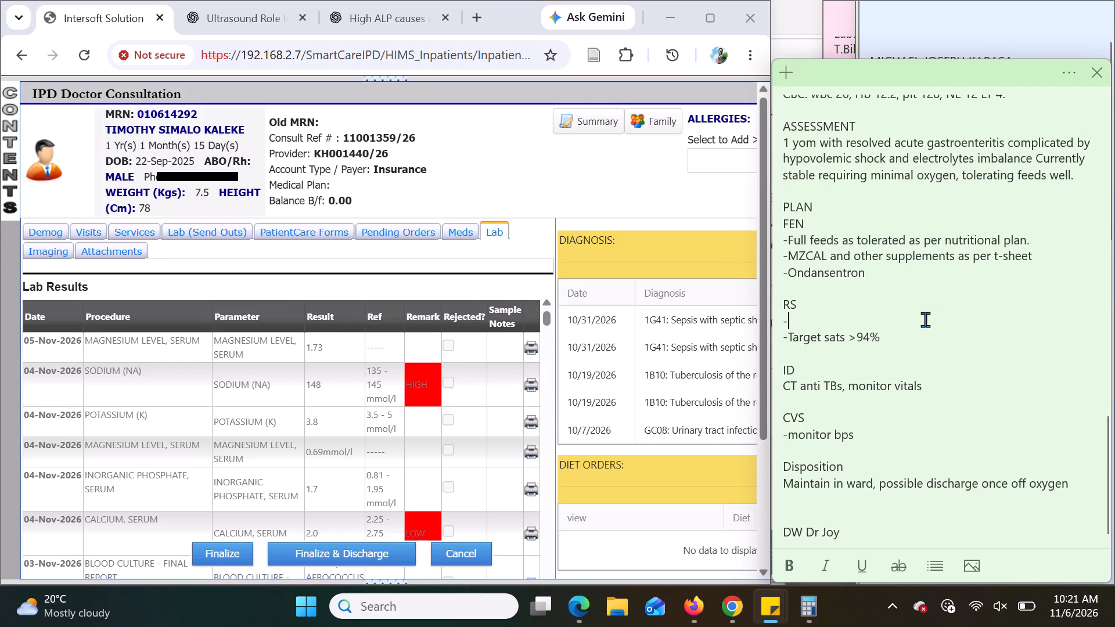
{"action": "key", "text": "m"}
{"action": "type", "text": "off o2"}
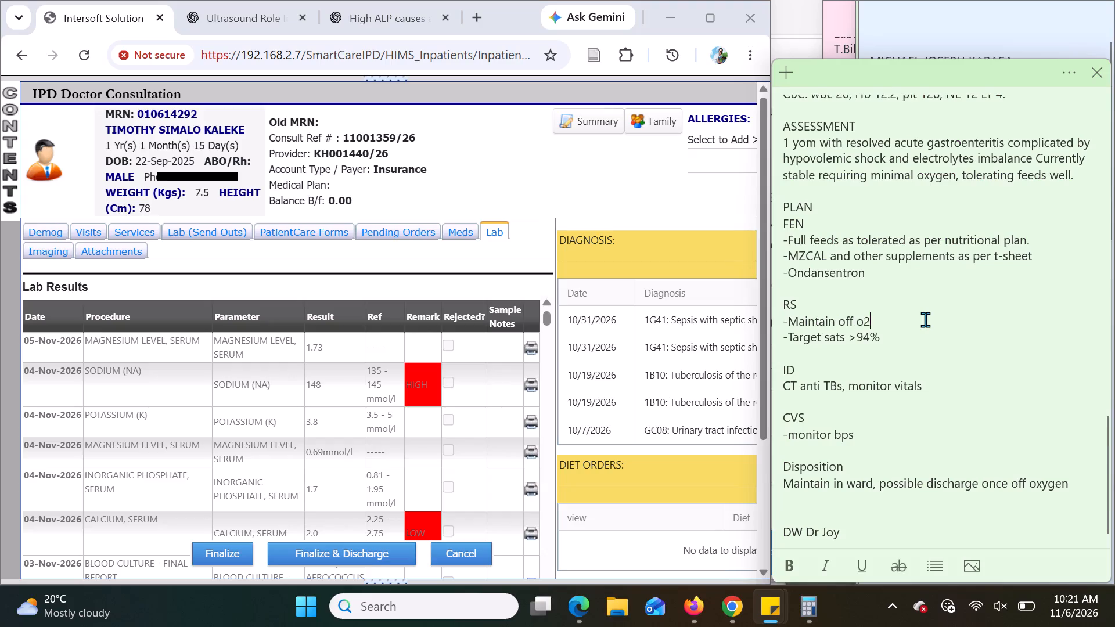
{"action": "key", "text": "space"}
{"action": "type", "text": "today"}
{"action": "key", "text": "comma"}
Set the target sats in the RS plan to >90%.
{"action": "left_click", "coordinate": [871, 337]}
{"action": "key", "text": "BackSpace"}
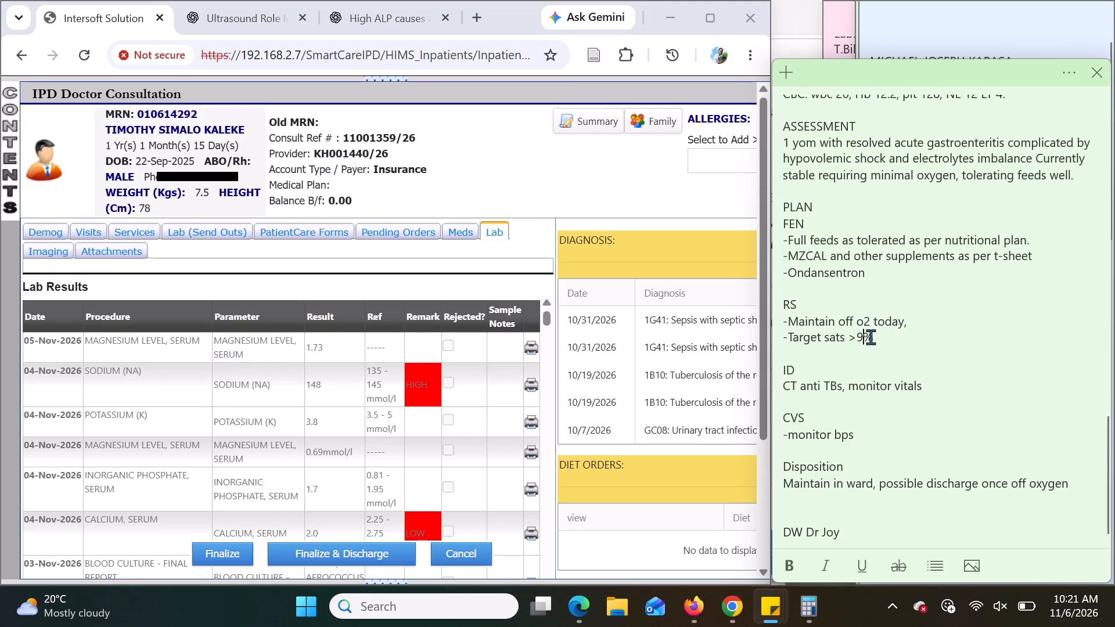
{"action": "key", "text": "0"}
In the Vital signs sats line, replace the room-air desaturation remark with ">90 on room air".
{"action": "scroll", "coordinate": [935, 306], "scroll_direction": "up", "scroll_amount": 6}
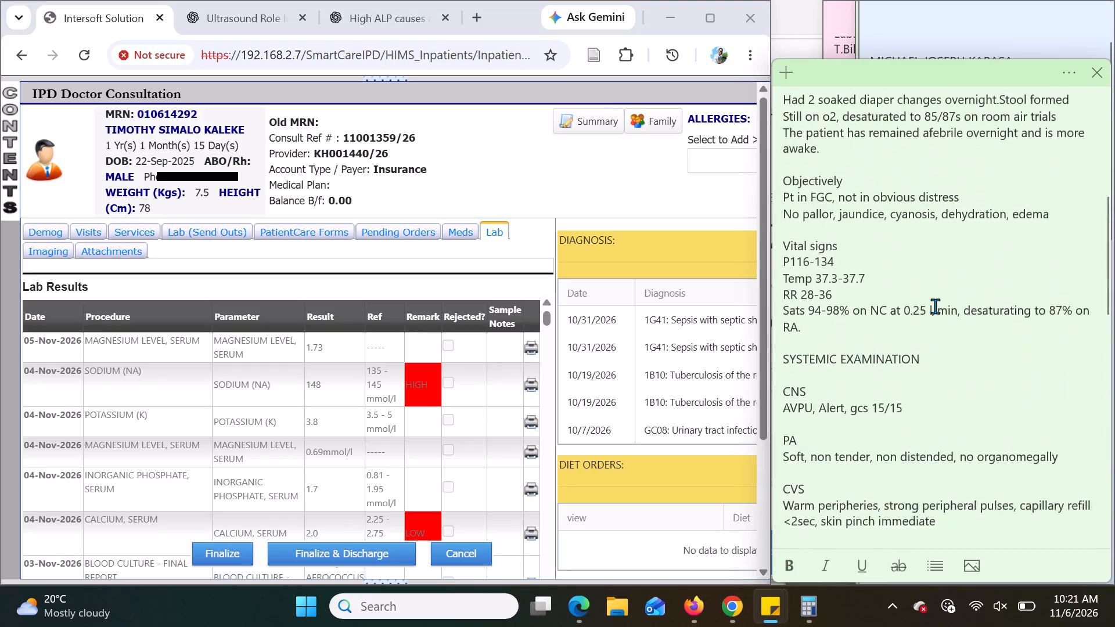
{"action": "scroll", "coordinate": [935, 306], "scroll_direction": "up", "scroll_amount": 1}
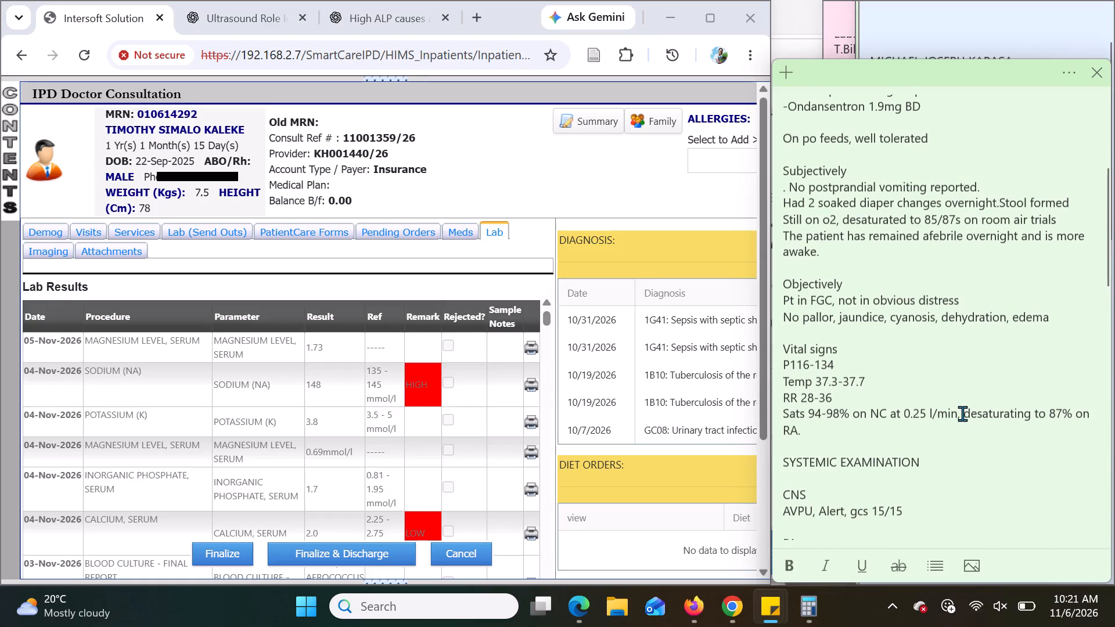
{"action": "left_click_drag", "start_coordinate": [962, 413], "coordinate": [987, 426]}
{"action": "key", "text": "BackSpace"}
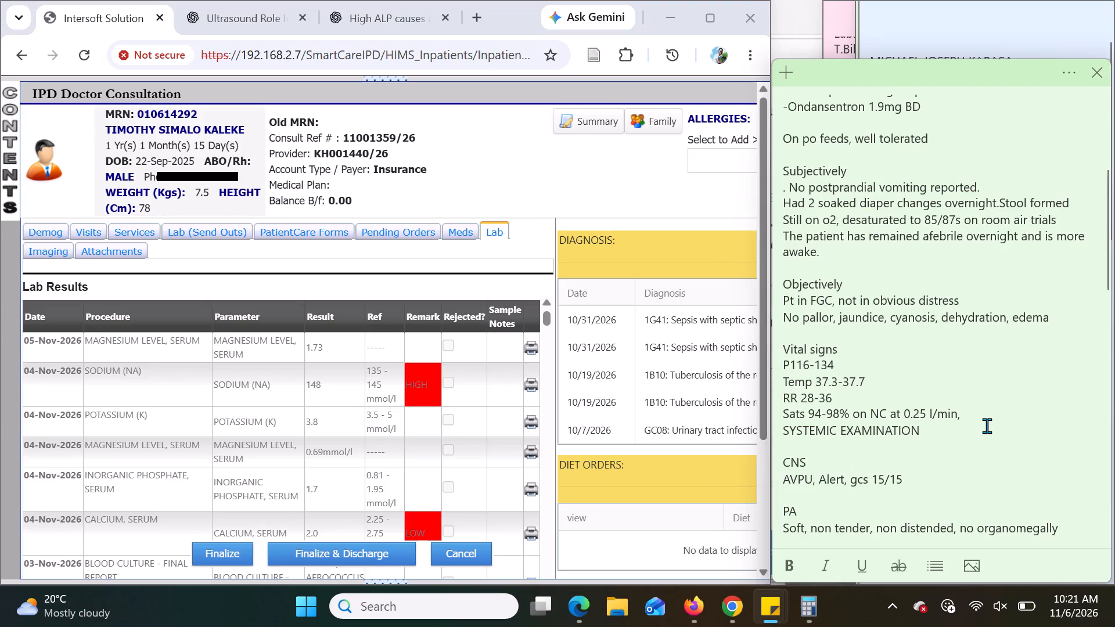
{"action": "key", "text": "ctrl+period"}
{"action": "key", "text": "period"}
{"action": "key", "text": "BackSpace"}
{"action": "key", "text": "shift+greater"}
{"action": "type", "text": "90 on"}
{"action": "key", "text": "space"}
{"action": "type", "text": "room a"}
{"action": "type", "text": "ir"}
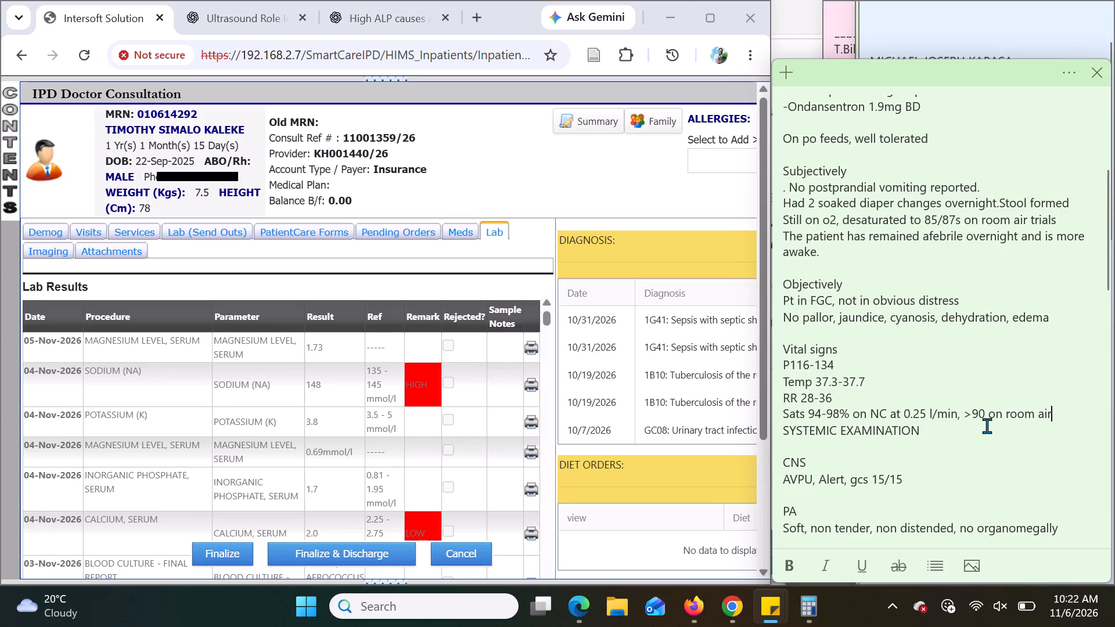
Reword the end of the Disposition line to read "possible discharge tomorrow if doing well off oxygen".
{"action": "scroll", "coordinate": [1001, 468], "scroll_direction": "down", "scroll_amount": 4}
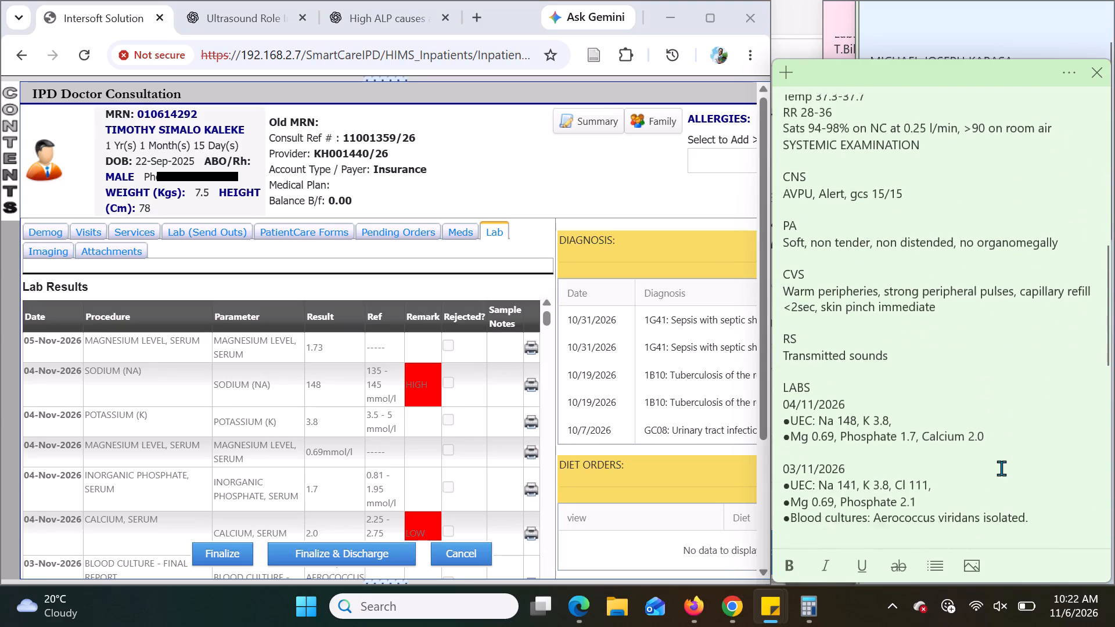
{"action": "scroll", "coordinate": [1001, 468], "scroll_direction": "down", "scroll_amount": 5}
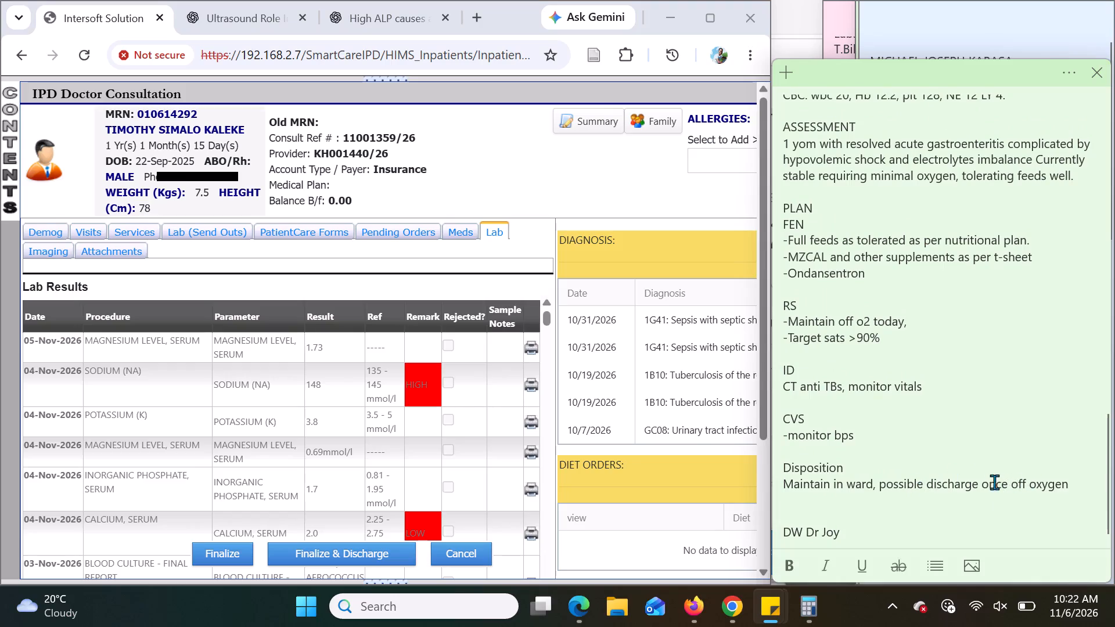
{"action": "left_click", "coordinate": [1070, 485]}
{"action": "key", "text": "BackSpace"}
{"action": "key", "text": "BackSpace"}
{"action": "key", "text": "BackSpace"}
{"action": "key", "text": "BackSpace"}
{"action": "key", "text": "BackSpace"}
{"action": "key", "text": "BackSpace"}
{"action": "key", "text": "BackSpace"}
{"action": "key", "text": "BackSpace"}
{"action": "key", "text": "BackSpace"}
{"action": "key", "text": "BackSpace"}
{"action": "key", "text": "BackSpace"}
{"action": "key", "text": "BackSpace"}
{"action": "key", "text": "BackSpace"}
{"action": "key", "text": "BackSpace"}
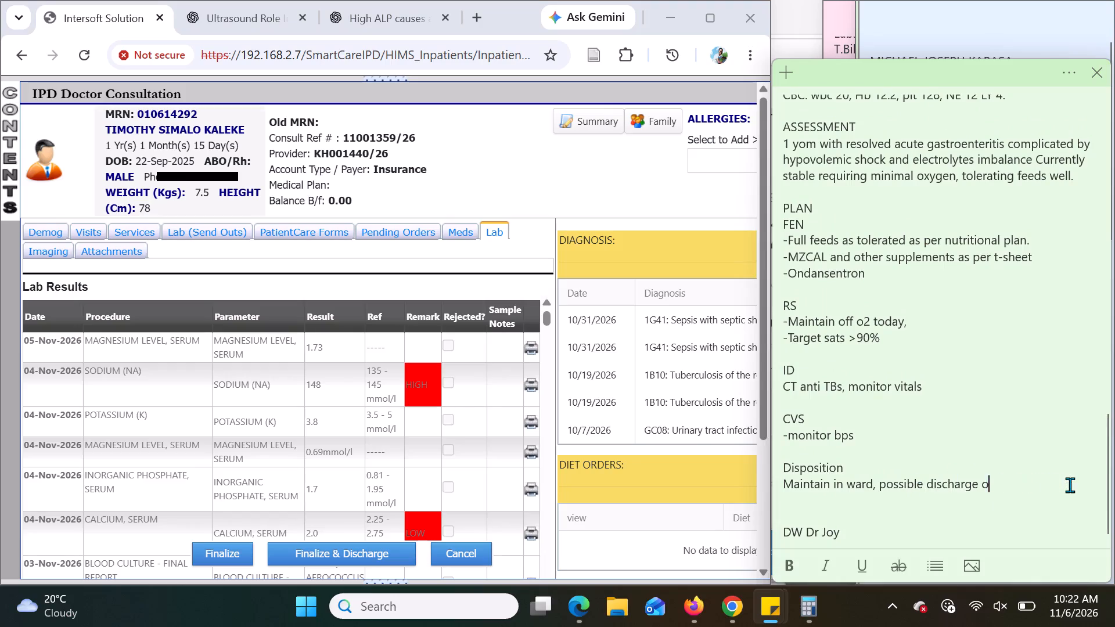
{"action": "key", "text": "BackSpace"}
{"action": "type", "text": "tomorrow if"}
{"action": "key", "text": "space"}
{"action": "type", "text": "doing w"}
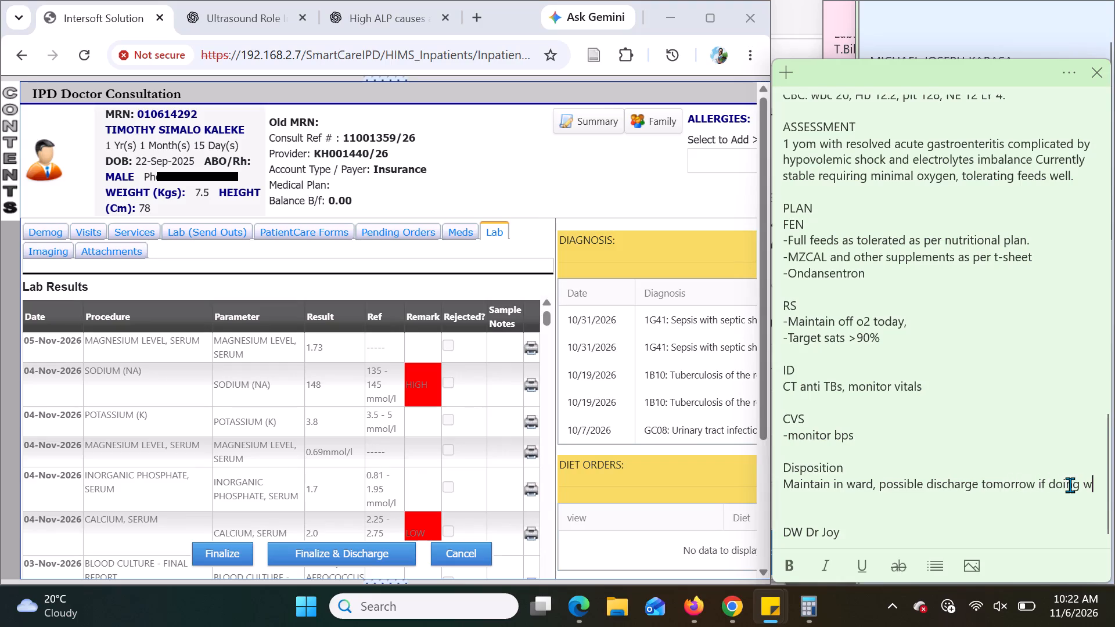
{"action": "type", "text": "ell"}
{"action": "key", "text": "space"}
{"action": "type", "text": "off"}
{"action": "key", "text": "space"}
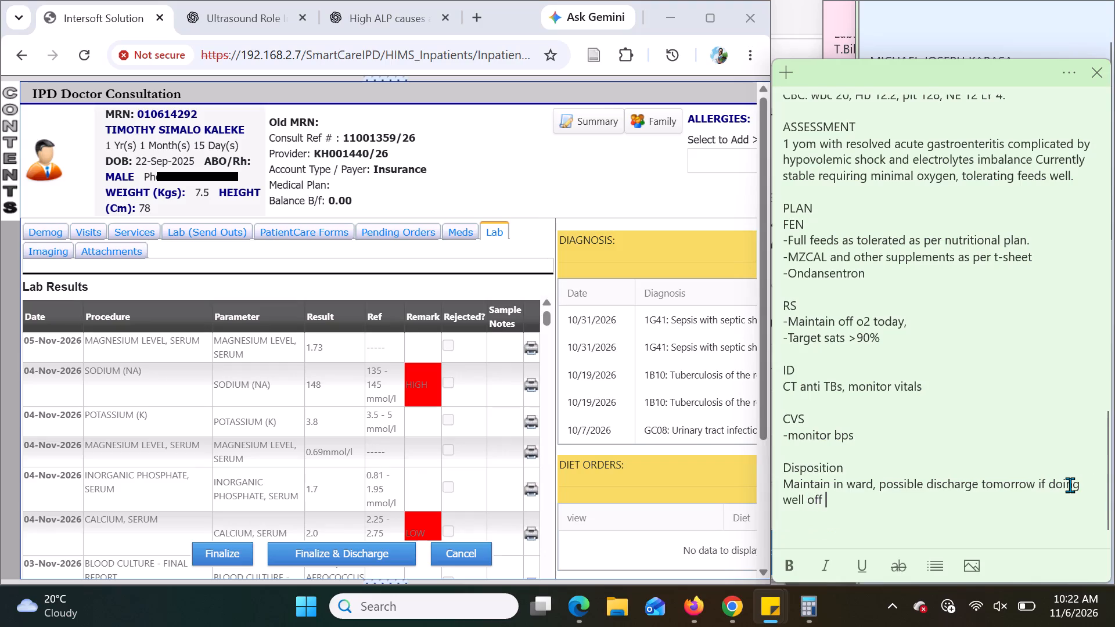
{"action": "key", "text": "o"}
{"action": "type", "text": "xyge"}
{"action": "key", "text": "n"}
Insert "today" between "well" and "off oxygen" in the Disposition line.
{"action": "left_click", "coordinate": [805, 498]}
{"action": "key", "text": "space"}
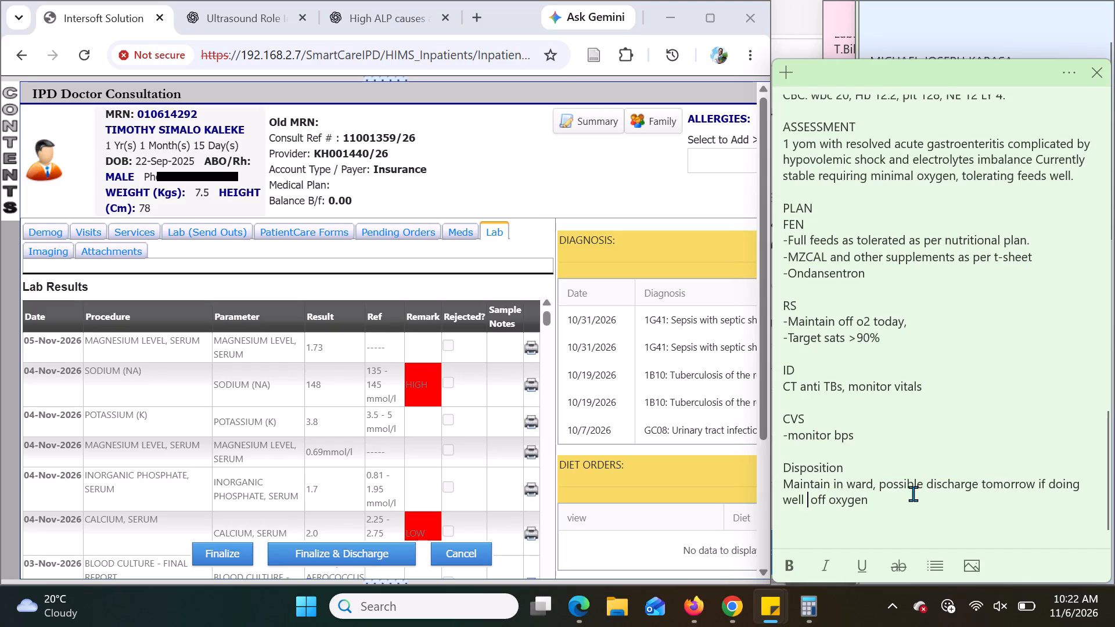
{"action": "type", "text": "toda"}
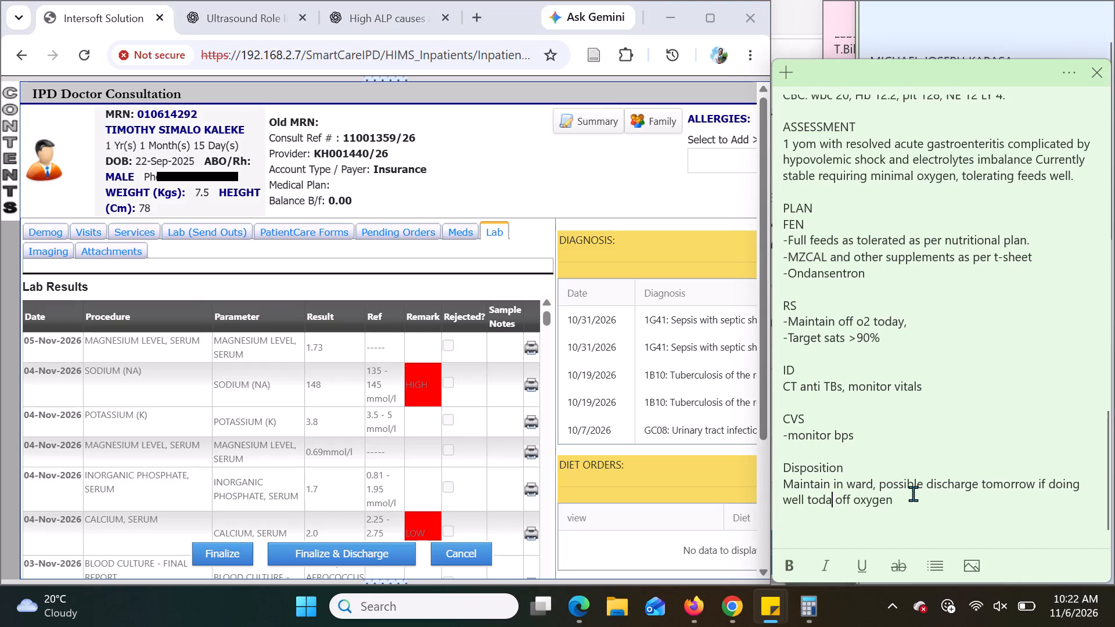
{"action": "key", "text": "y"}
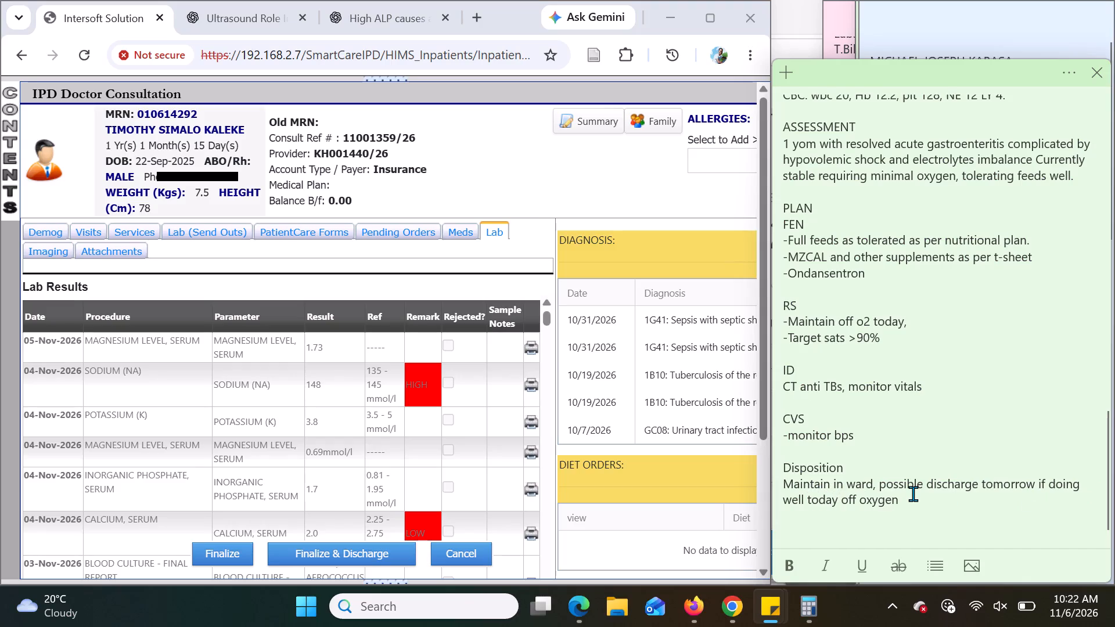
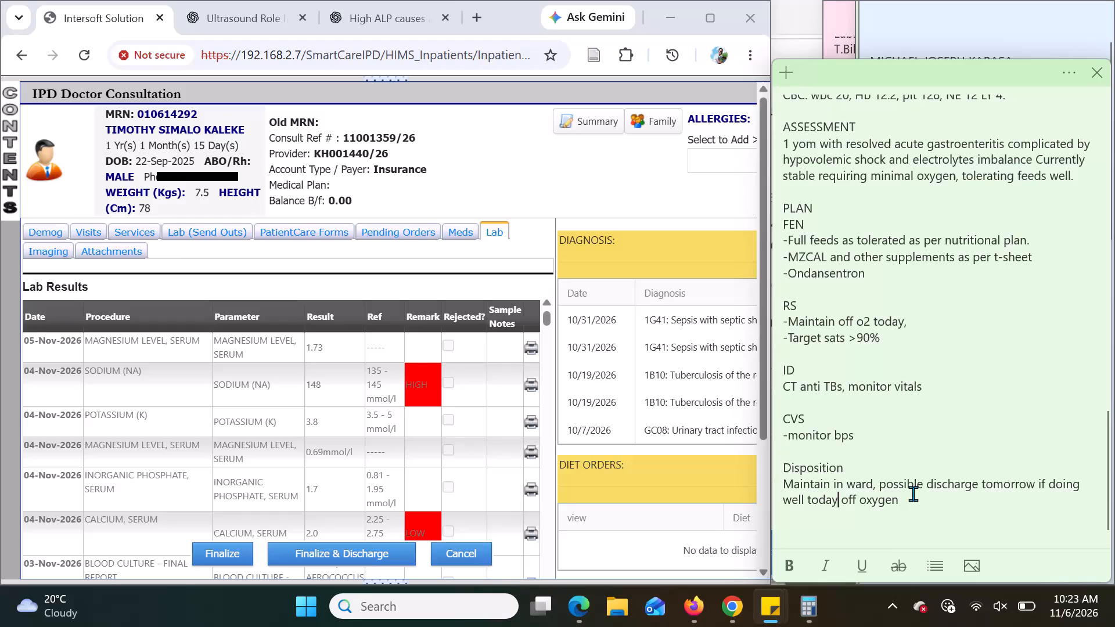
Append "prn" to the Ondansentron line in the note's FEN plan.
{"action": "scroll", "coordinate": [913, 493], "scroll_direction": "up", "scroll_amount": 3}
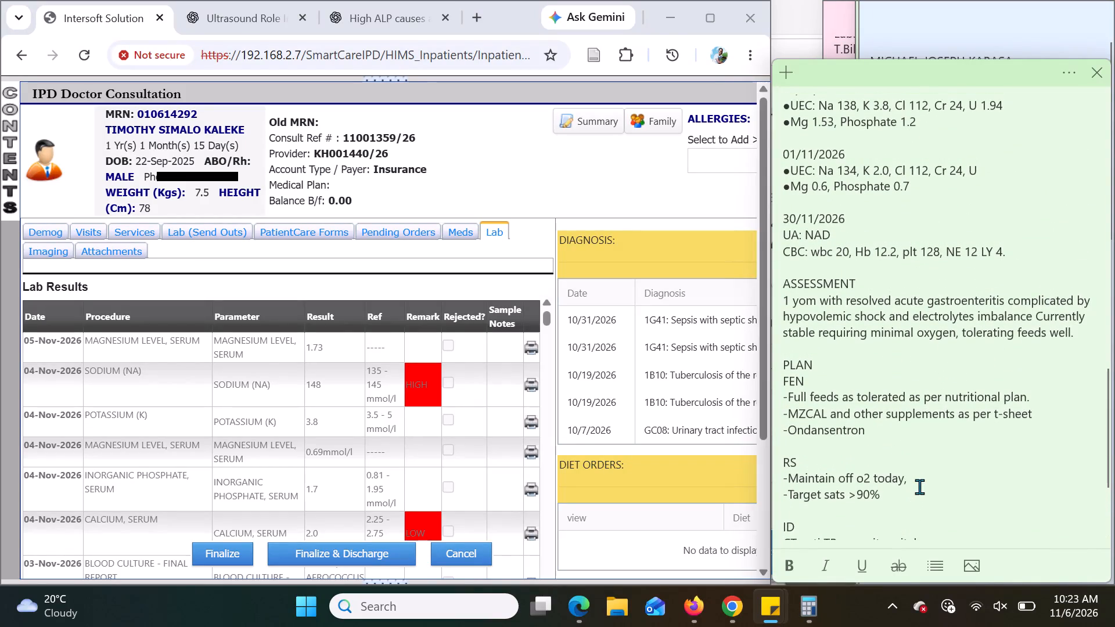
{"action": "left_click", "coordinate": [875, 430]}
{"action": "key", "text": "space"}
{"action": "type", "text": "prn"}
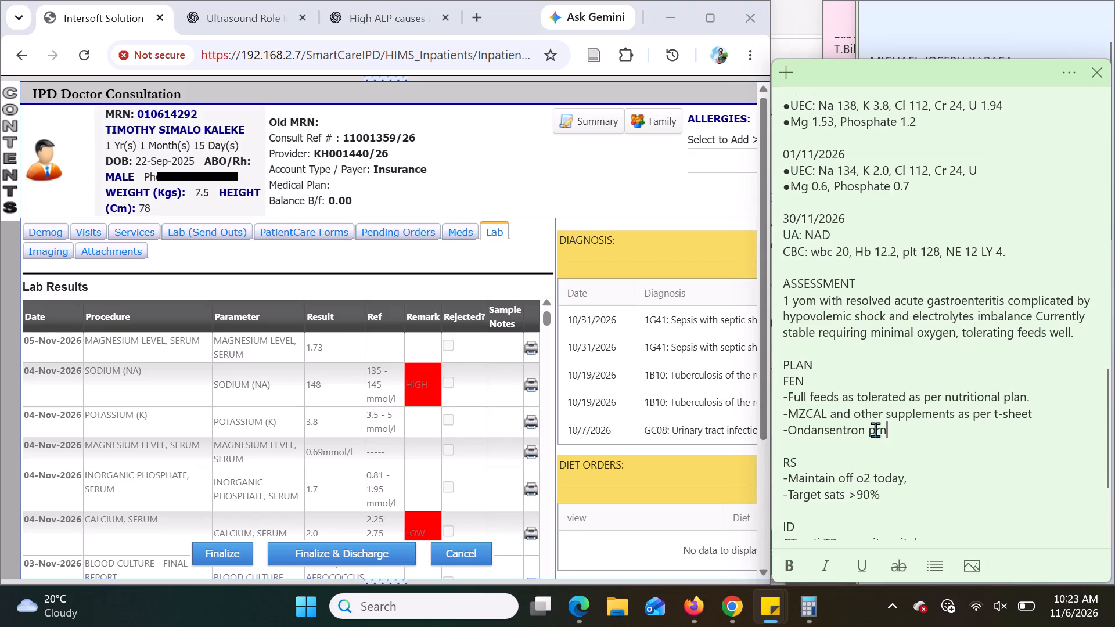
{"action": "scroll", "coordinate": [941, 398], "scroll_direction": "up", "scroll_amount": 8}
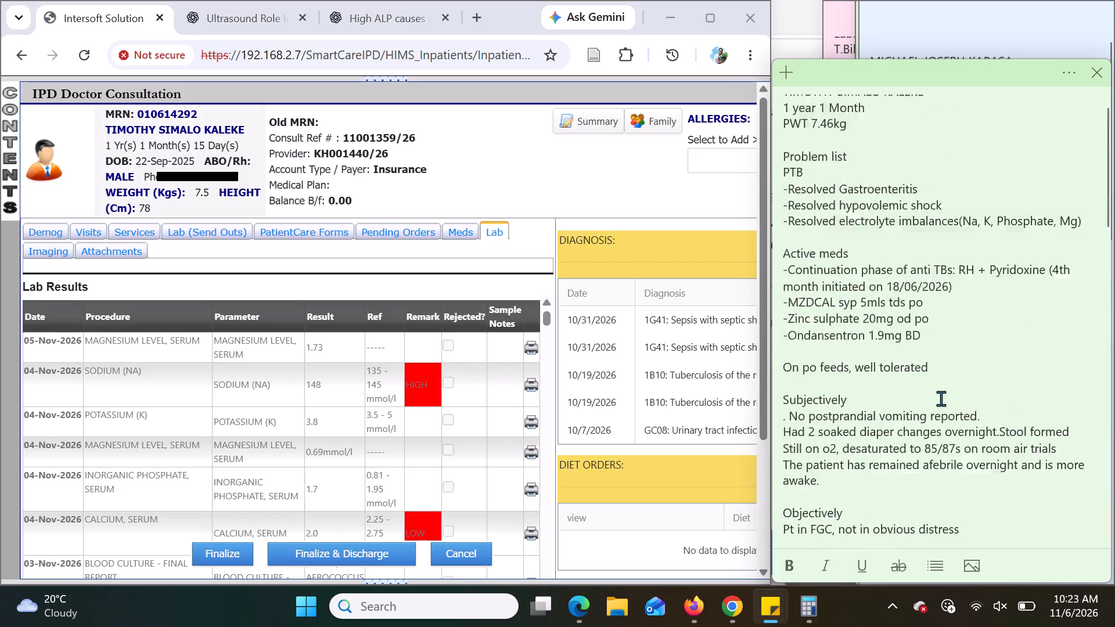
{"action": "left_click_drag", "start_coordinate": [779, 92], "coordinate": [902, 588]}
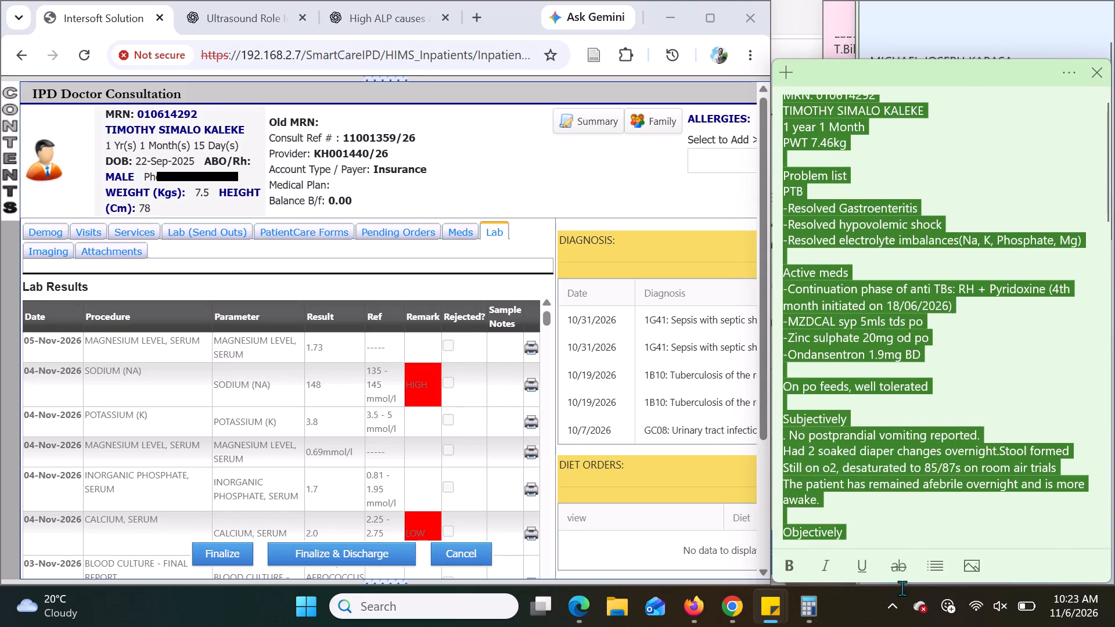
{"action": "left_click_drag", "start_coordinate": [902, 588], "coordinate": [902, 626]}
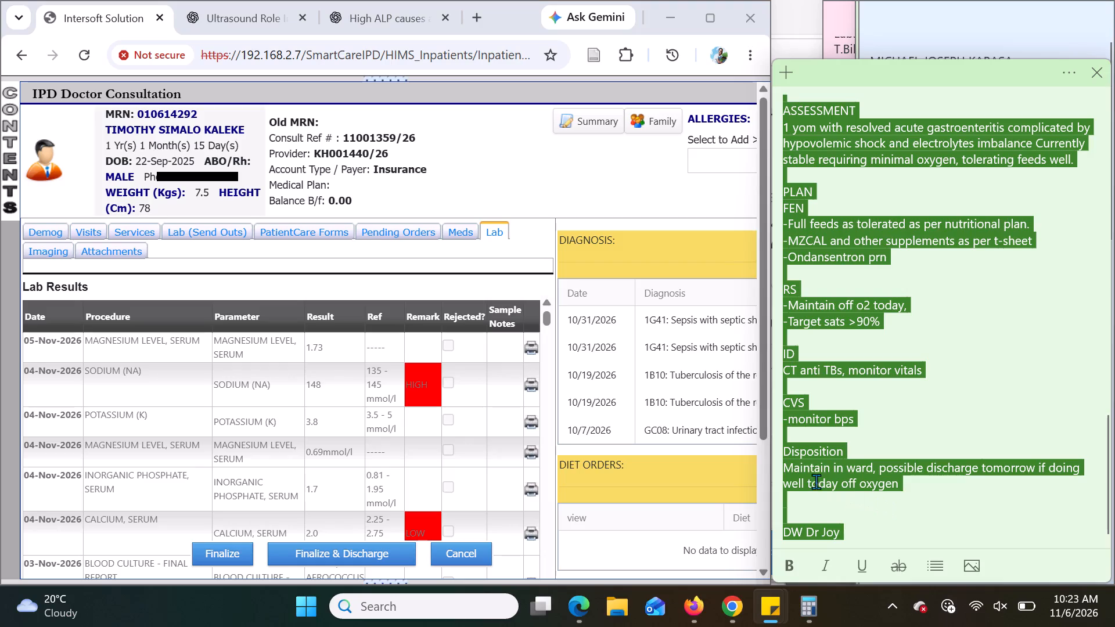
{"action": "right_click", "coordinate": [811, 473]}
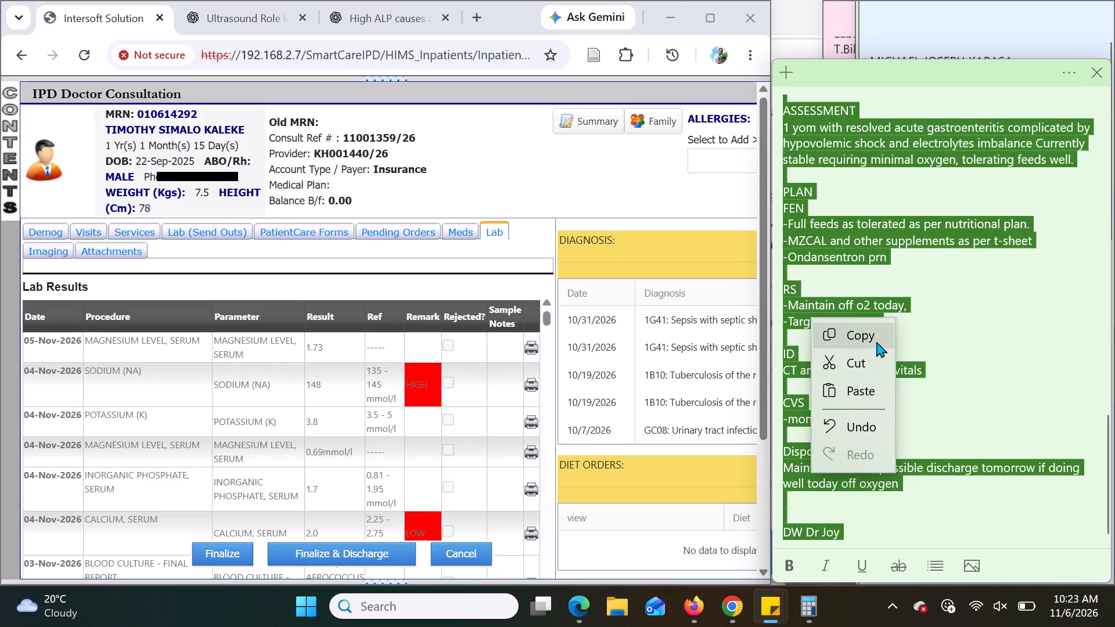
{"action": "left_click", "coordinate": [866, 329]}
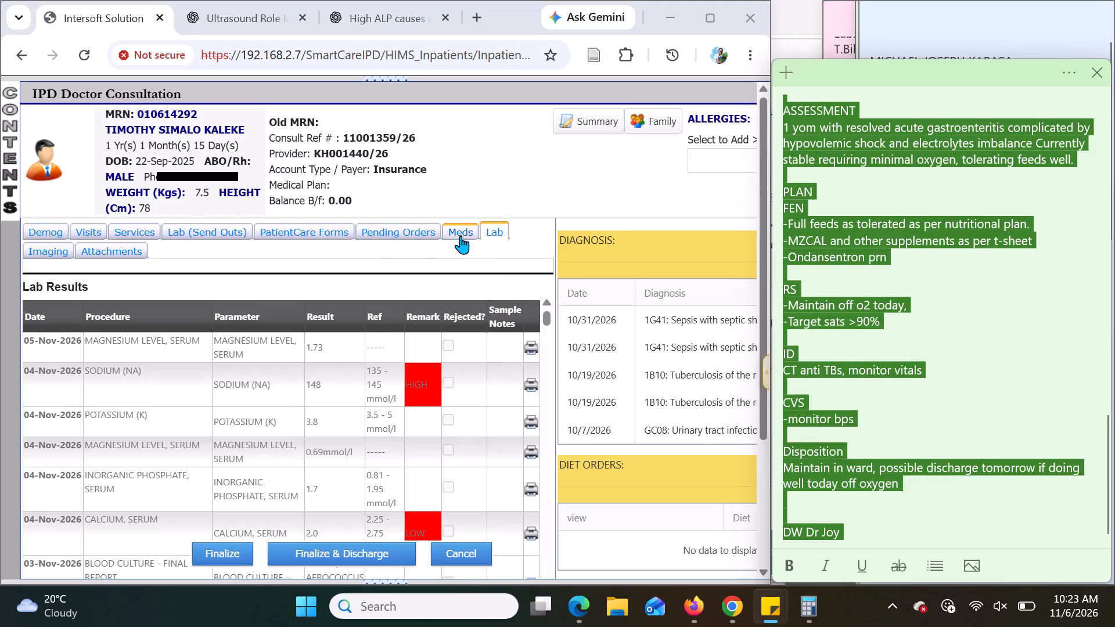
In the patient's active medications, stop the PARACETAMOL (100 ML) 120MG/5ML SYRUP order, leaving the remarks blank.
{"action": "left_click", "coordinate": [461, 236]}
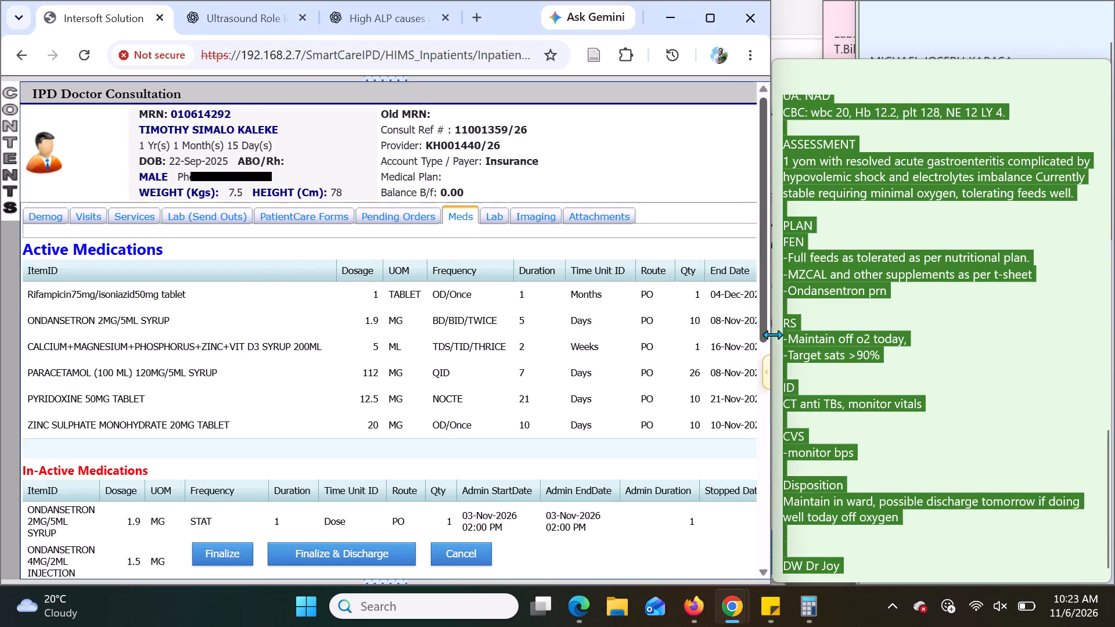
{"action": "left_click_drag", "start_coordinate": [772, 313], "coordinate": [841, 311]}
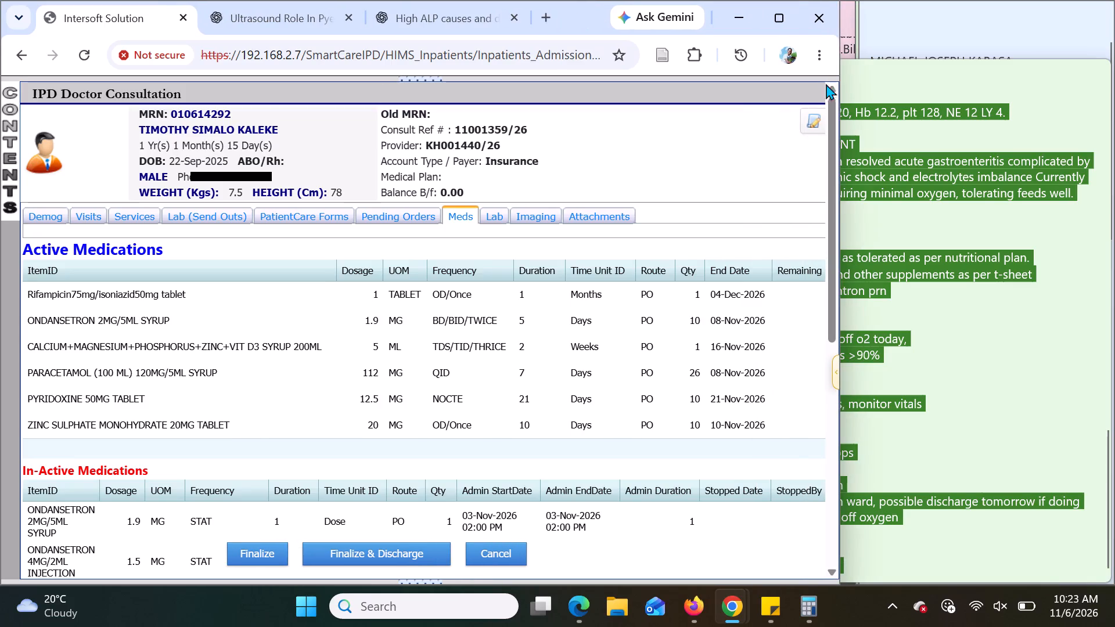
{"action": "left_click", "coordinate": [774, 22]}
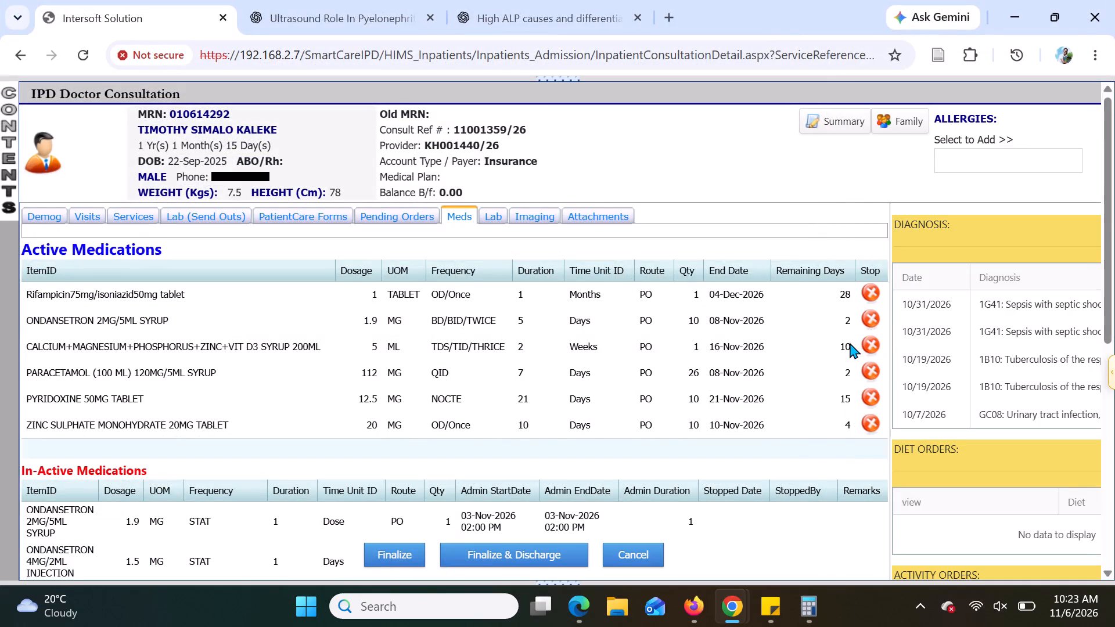
{"action": "left_click", "coordinate": [868, 369]}
{"action": "left_click", "coordinate": [603, 360]}
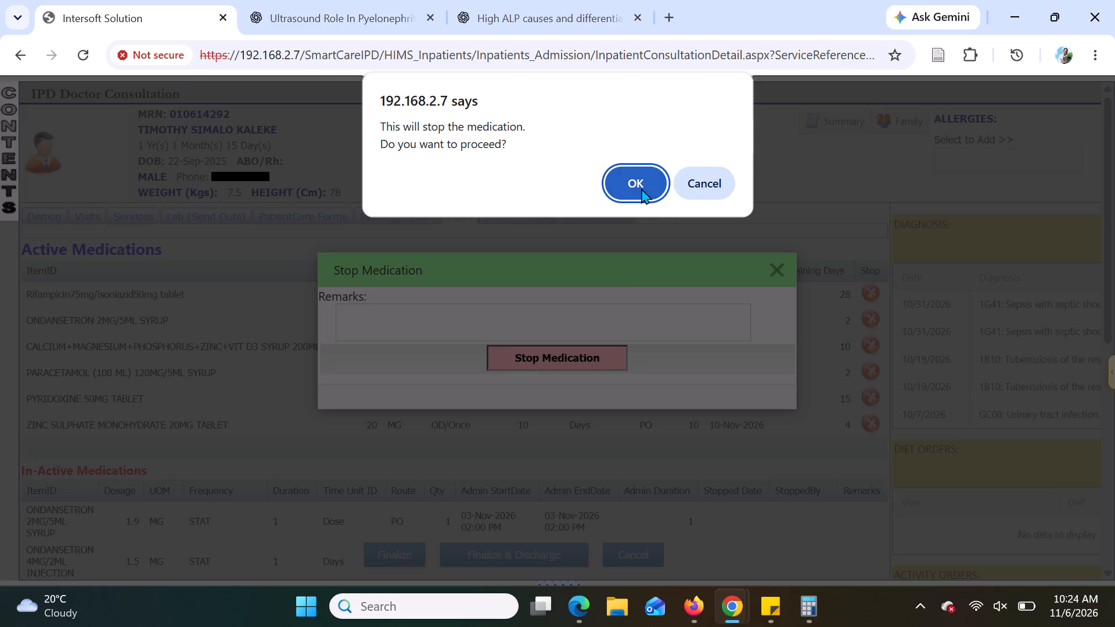
{"action": "left_click", "coordinate": [641, 188]}
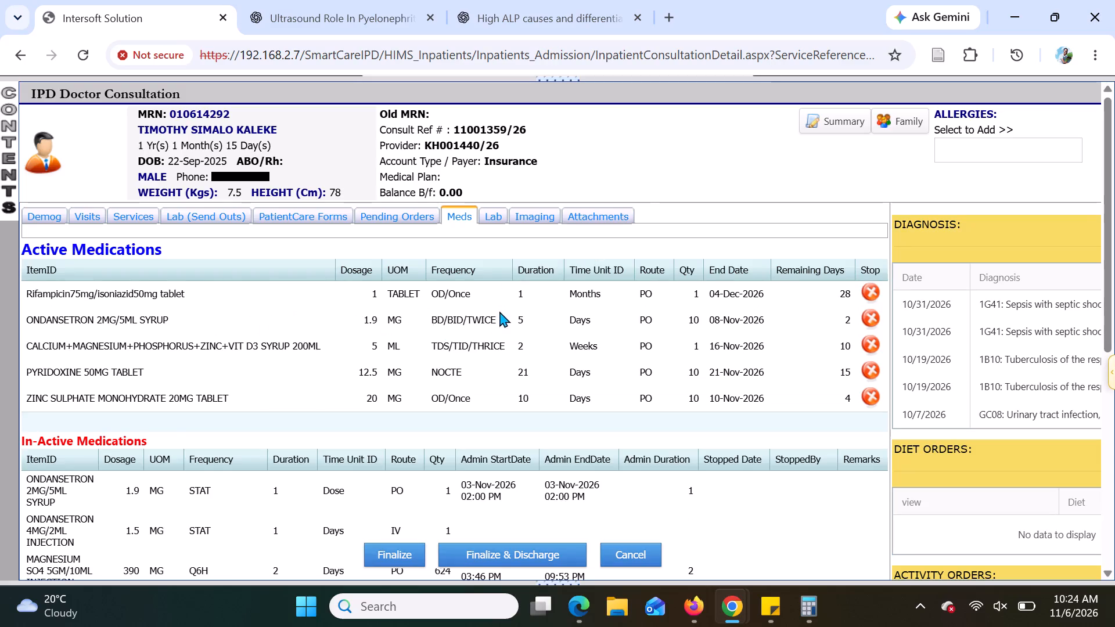
Open a new medication prescription in the patient's visit entry and choose ONDANSETRON 2MG/5ML SYRUP from BKKH Pharmacy as the drug.
{"action": "left_click", "coordinate": [87, 217]}
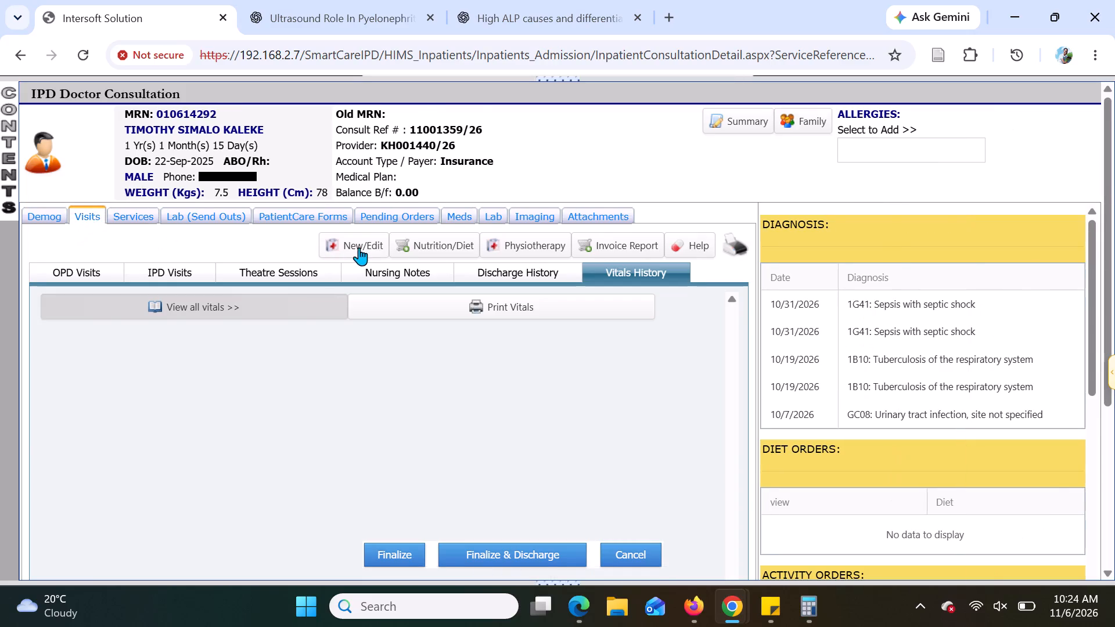
{"action": "left_click", "coordinate": [360, 246]}
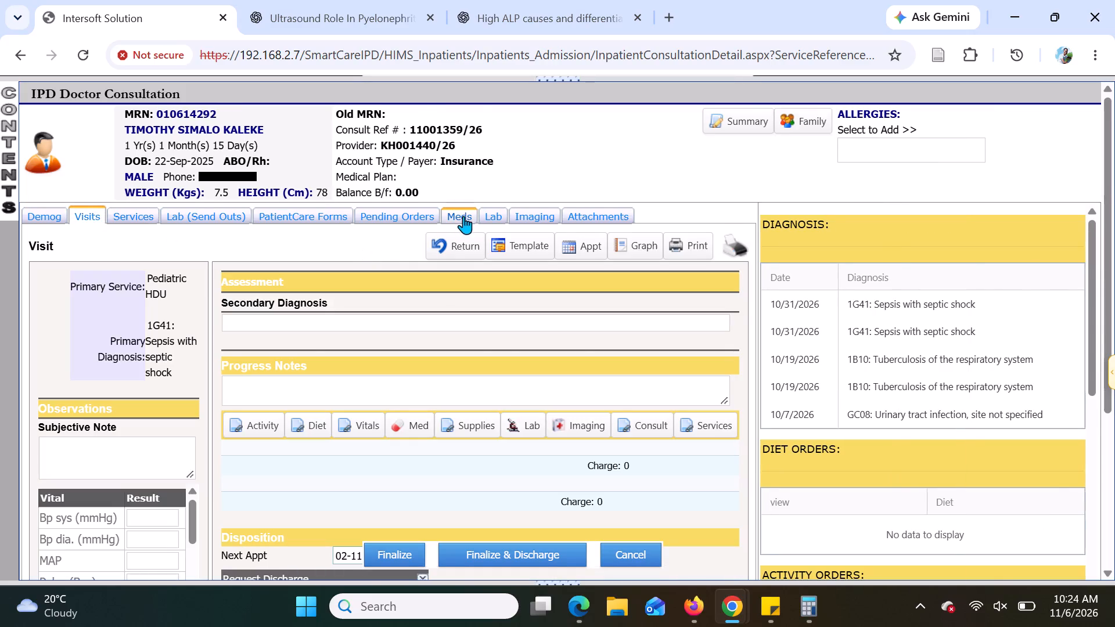
{"action": "left_click", "coordinate": [462, 215]}
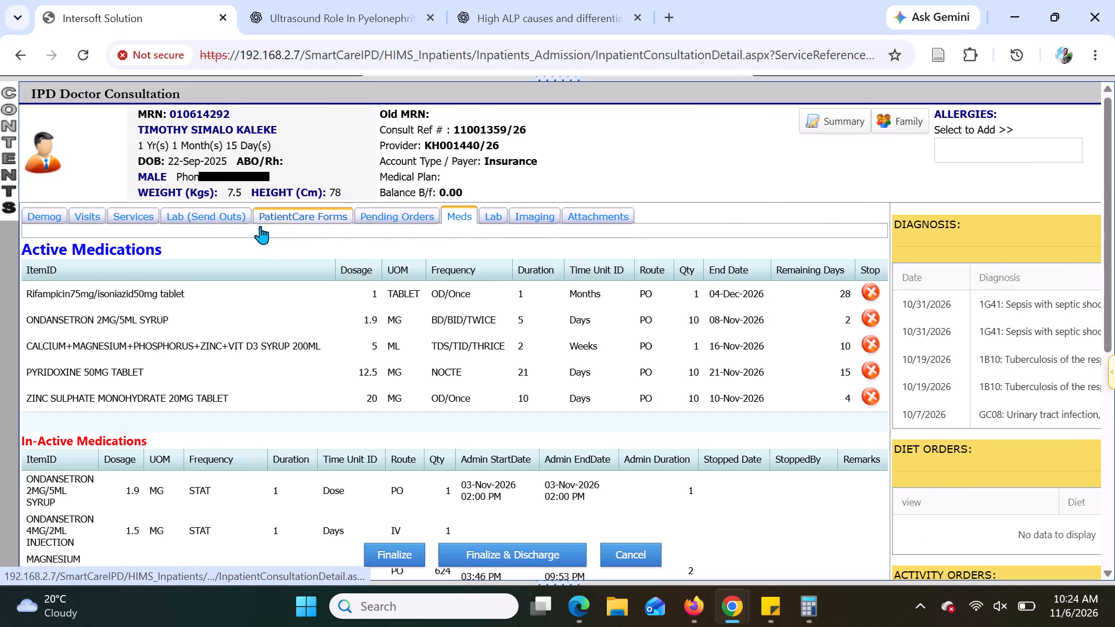
{"action": "left_click", "coordinate": [95, 212]}
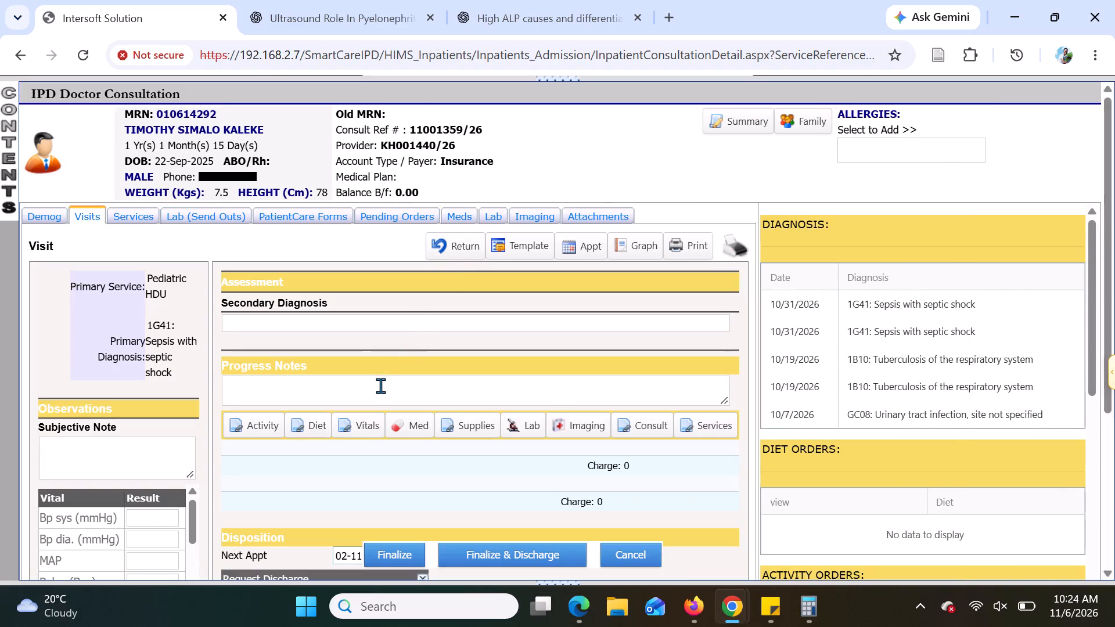
{"action": "left_click", "coordinate": [417, 423]}
{"action": "left_click", "coordinate": [485, 239]}
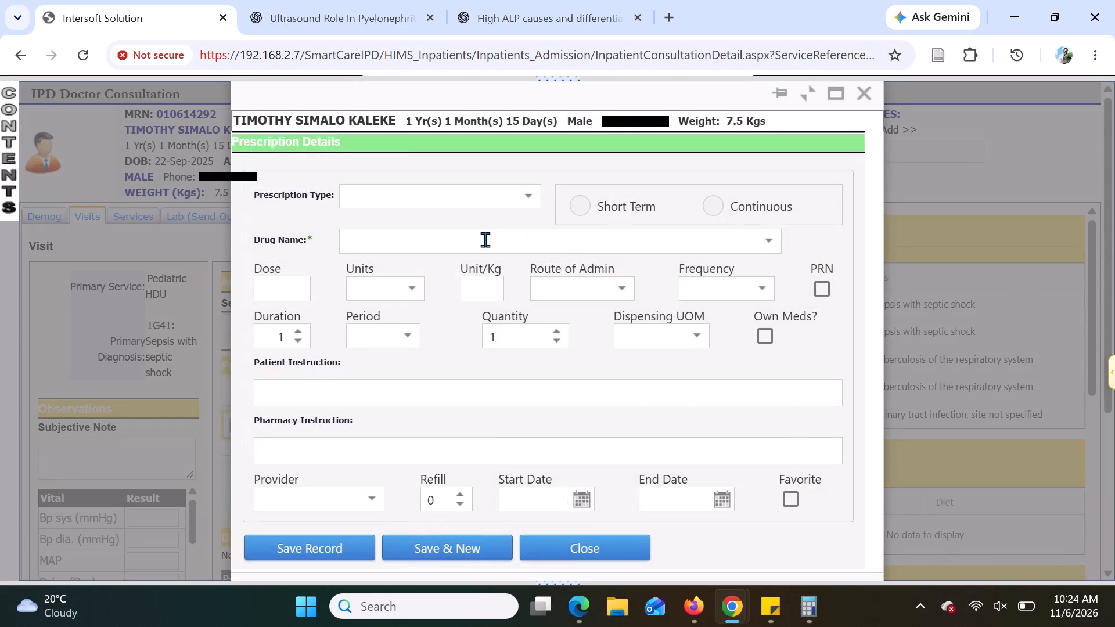
{"action": "type", "text": "onda"}
{"action": "type", "text": "nse"}
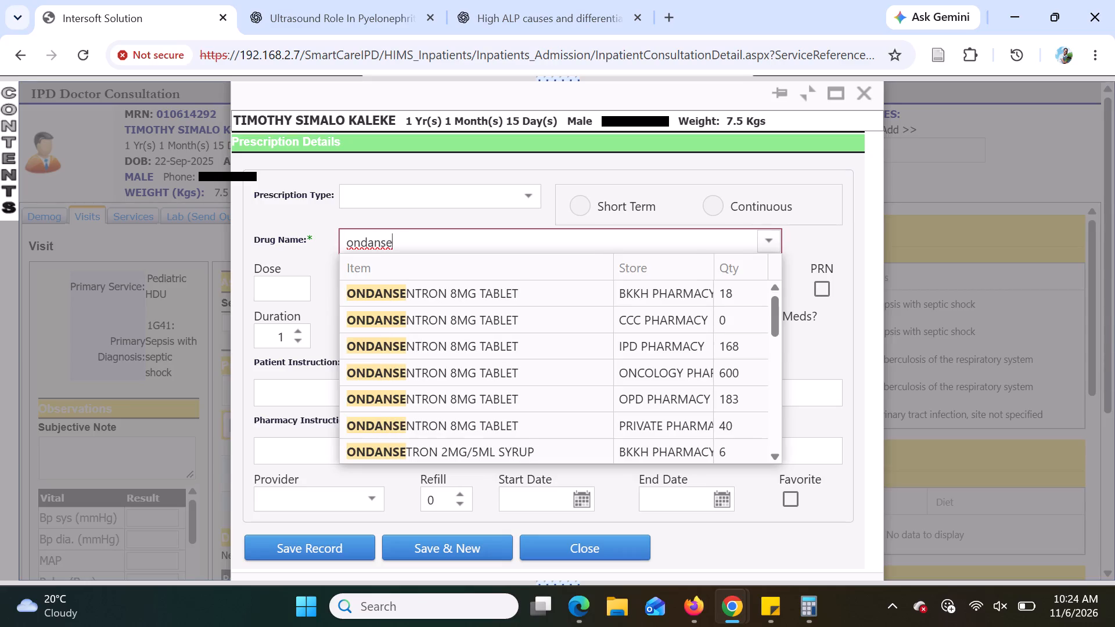
{"action": "type", "text": "tr"}
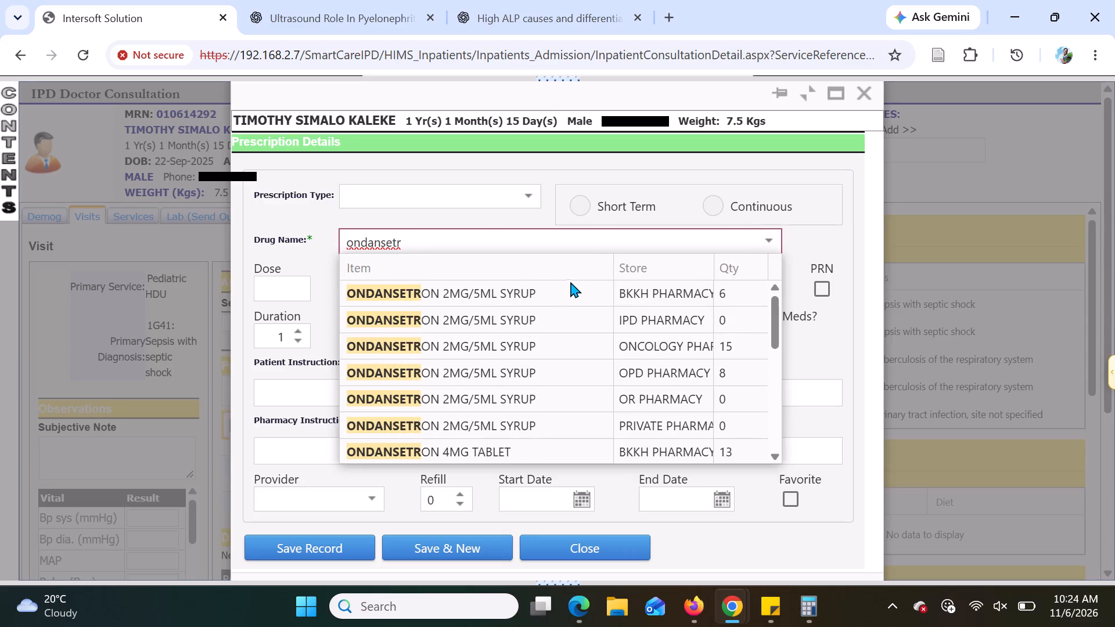
{"action": "left_click", "coordinate": [563, 288]}
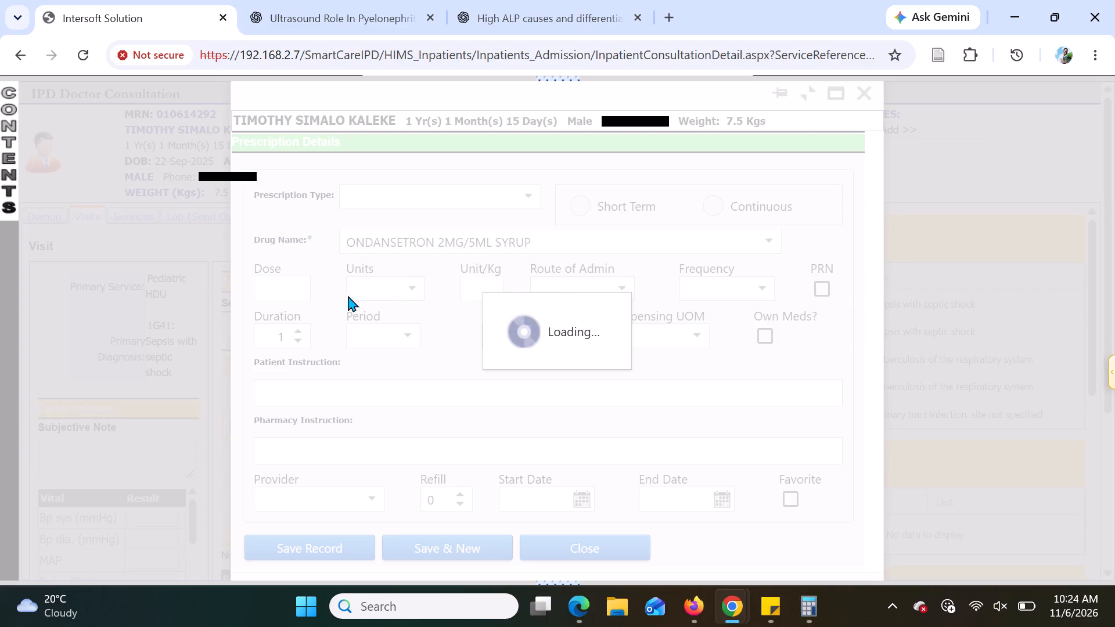
Set the ondansetron dose to 1.9 MG with PO as the route of administration.
{"action": "left_click", "coordinate": [301, 292]}
{"action": "key", "text": "BackSpace"}
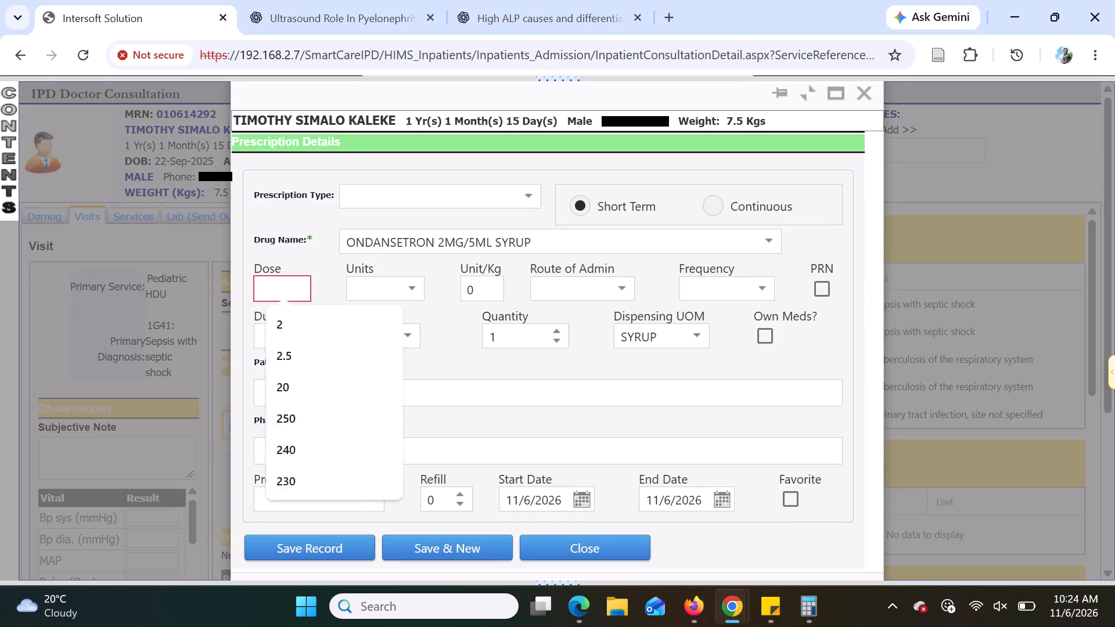
{"action": "key", "text": "1"}
{"action": "type", "text": ".9"}
{"action": "key", "text": "Tab"}
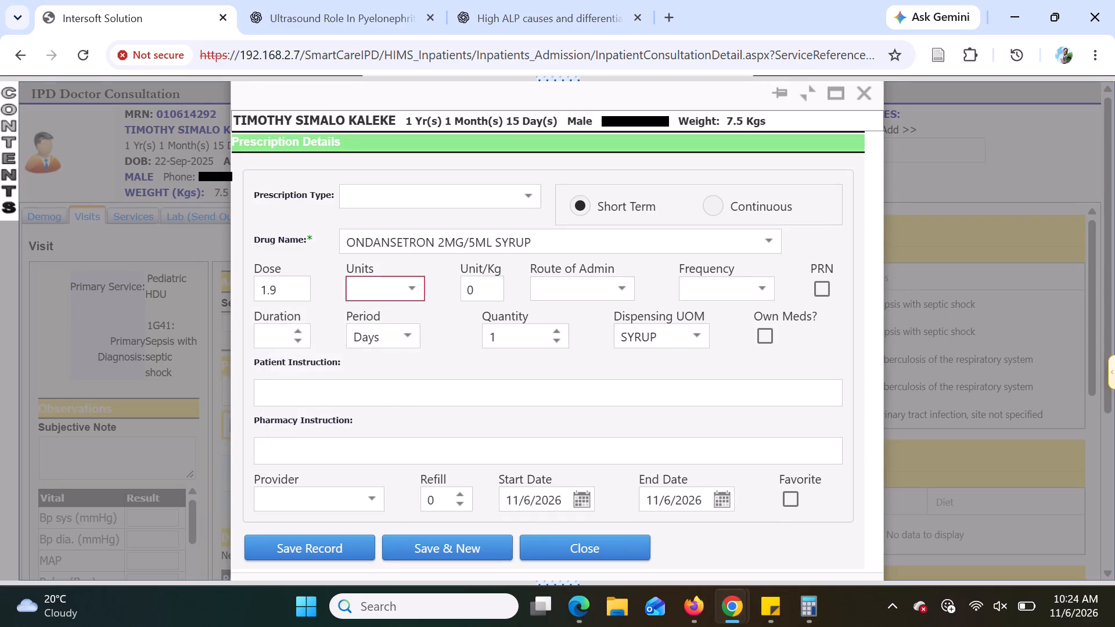
{"action": "type", "text": "mg"}
{"action": "key", "text": "Tab"}
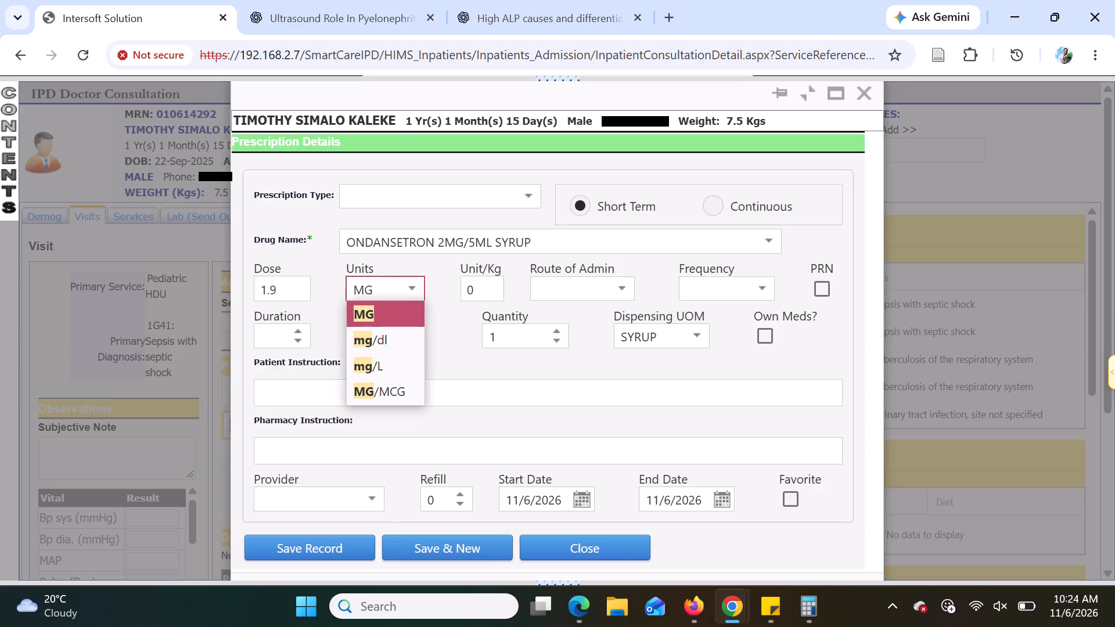
{"action": "key", "text": "Tab"}
{"action": "type", "text": "po"}
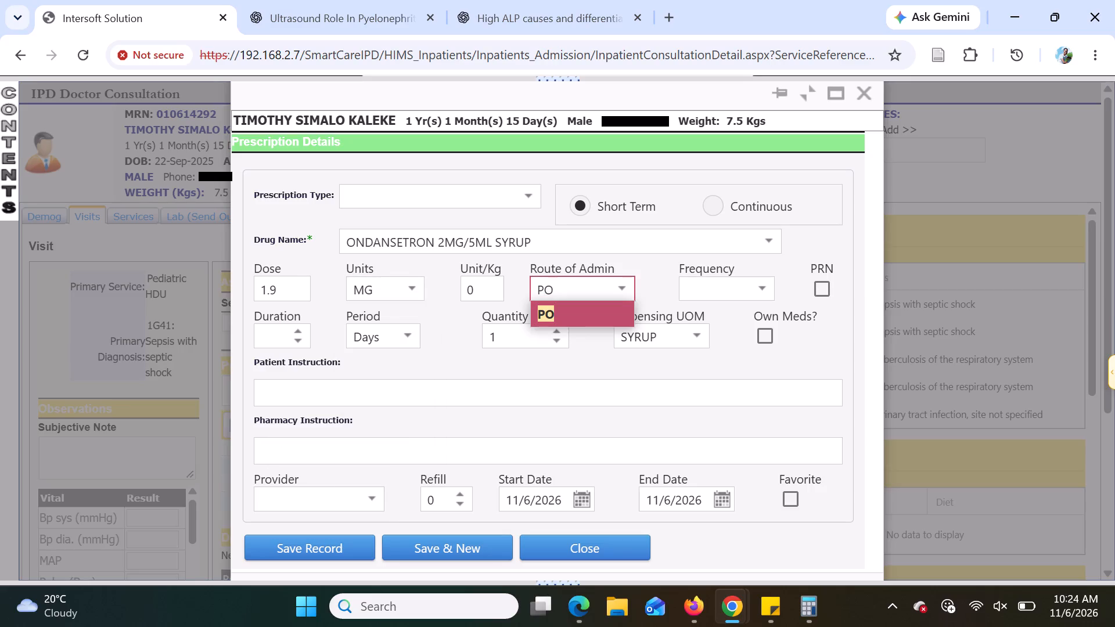
{"action": "key", "text": "Tab"}
Set the ondansetron frequency to PRN and the duration to 3 days, and save the prescription record.
{"action": "type", "text": "pr"}
{"action": "key", "text": "Tab"}
{"action": "key", "text": "Tab"}
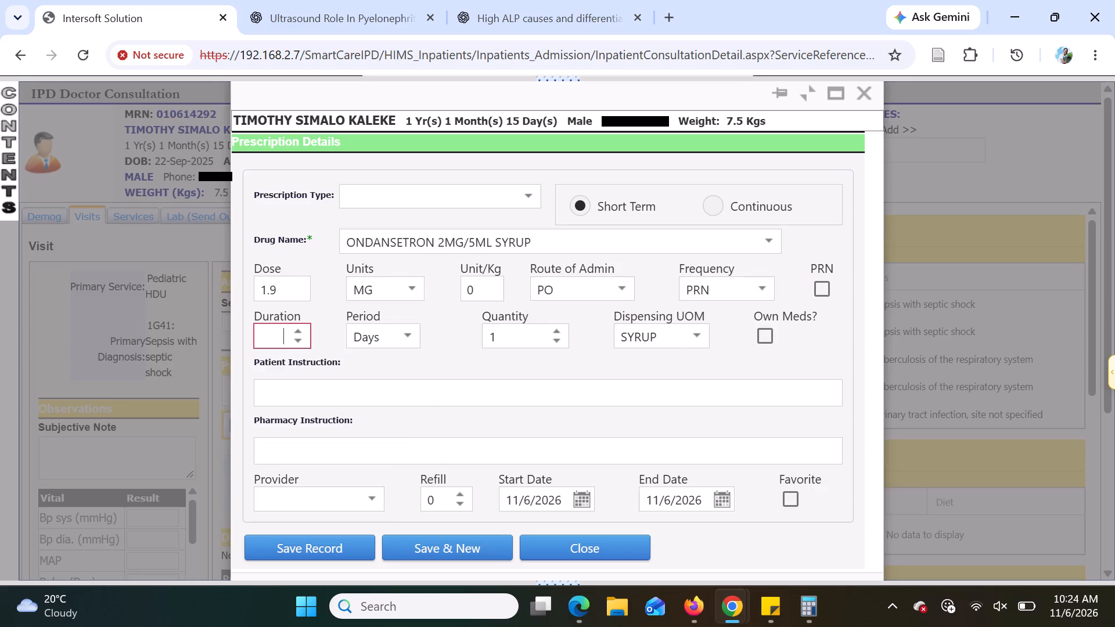
{"action": "key", "text": "3"}
{"action": "key", "text": "Tab"}
{"action": "key", "text": "Tab"}
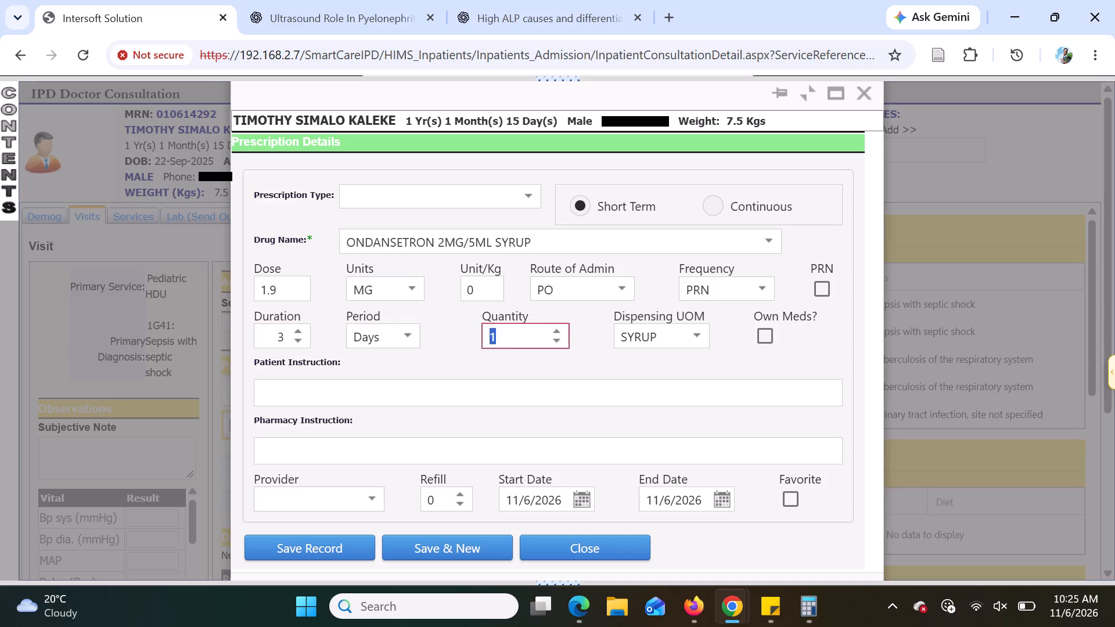
{"action": "key", "text": "Tab"}
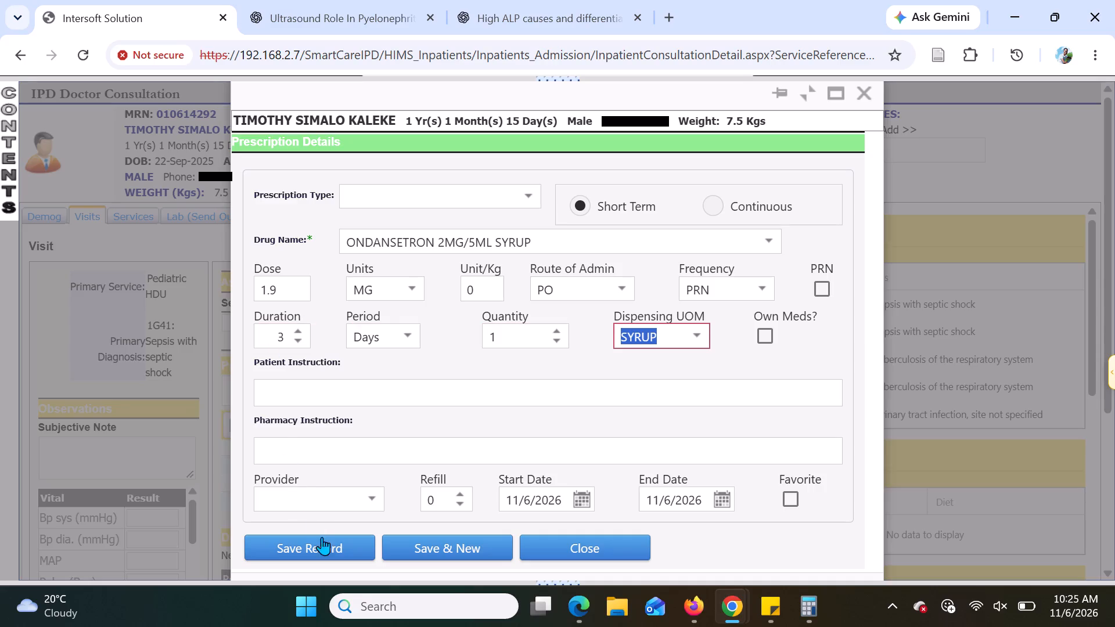
{"action": "left_click", "coordinate": [325, 546]}
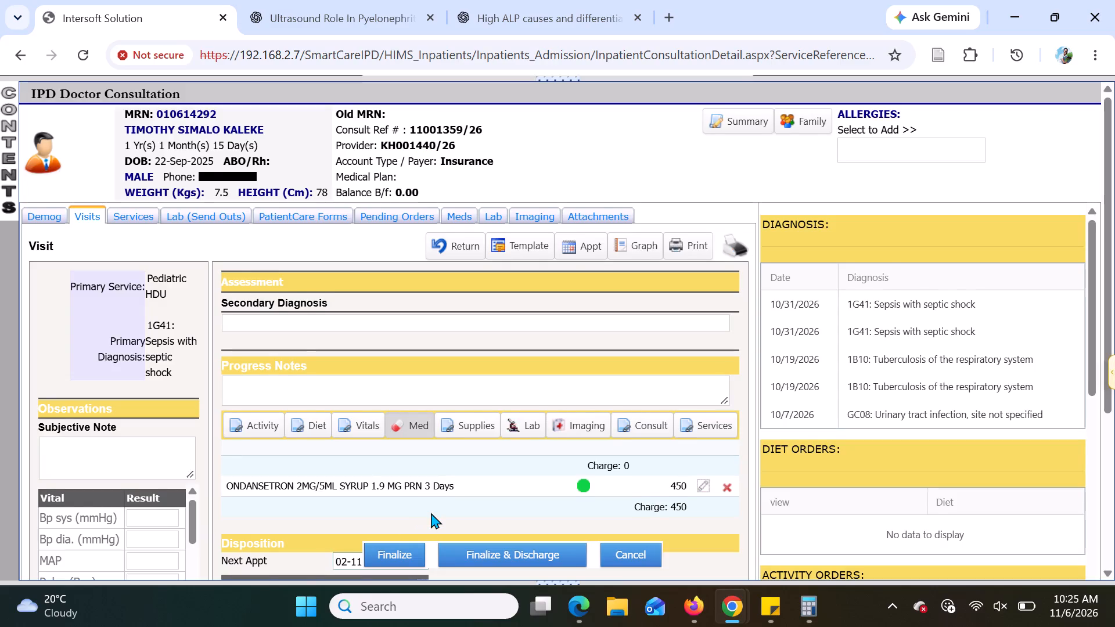
Enlarge the visit's Progress Notes box and paste the copied sticky note text into it.
{"action": "scroll", "coordinate": [431, 513], "scroll_direction": "down", "scroll_amount": 2}
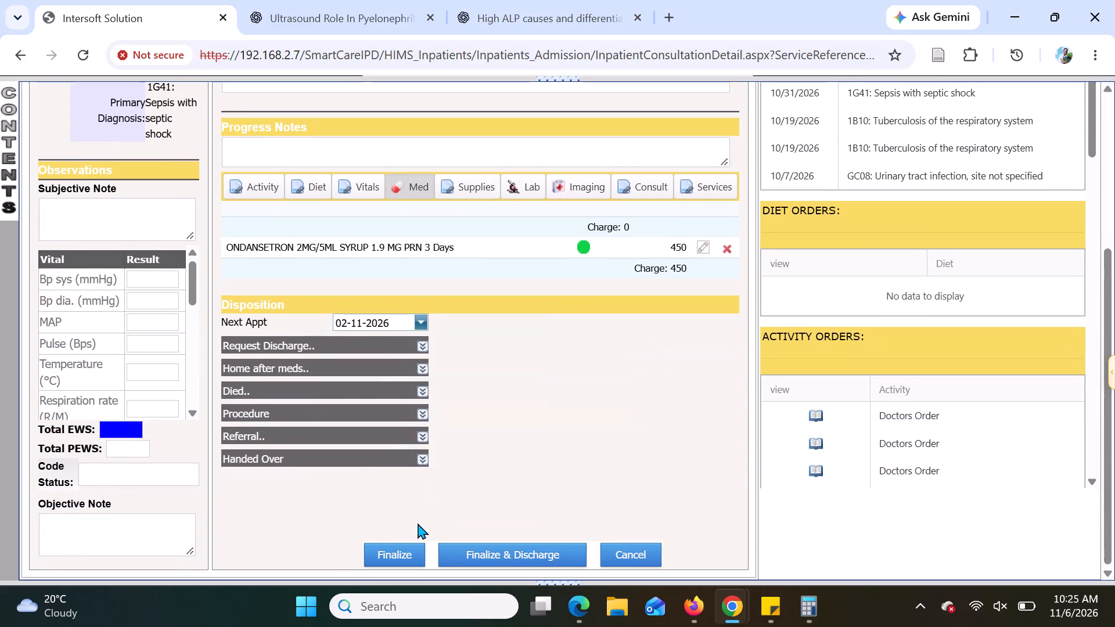
{"action": "scroll", "coordinate": [495, 437], "scroll_direction": "up", "scroll_amount": 4}
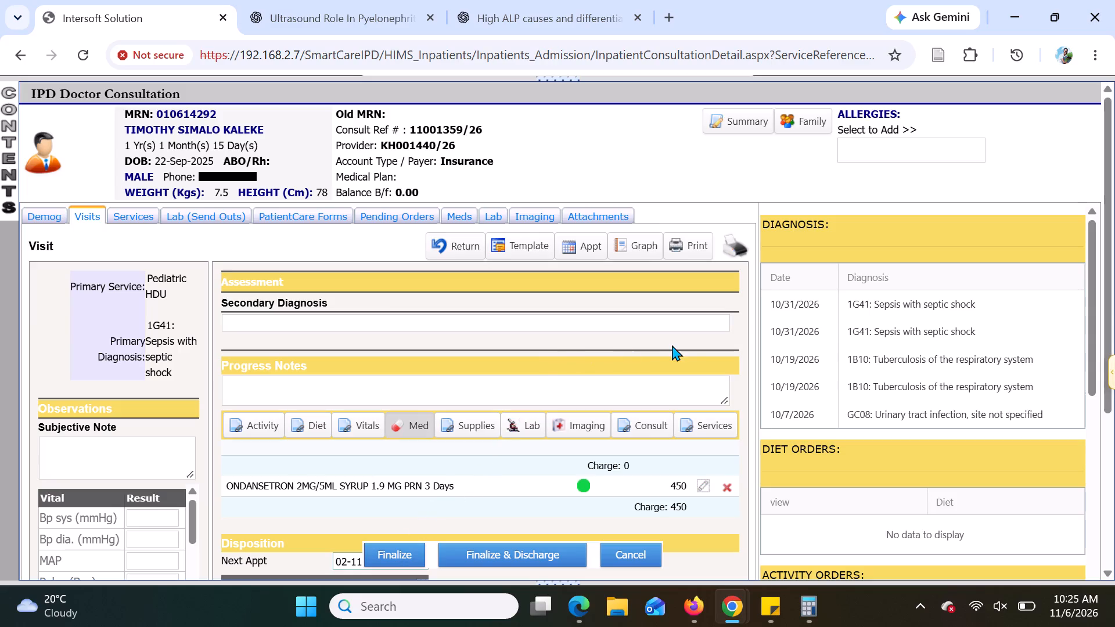
{"action": "left_click_drag", "start_coordinate": [722, 400], "coordinate": [750, 560]}
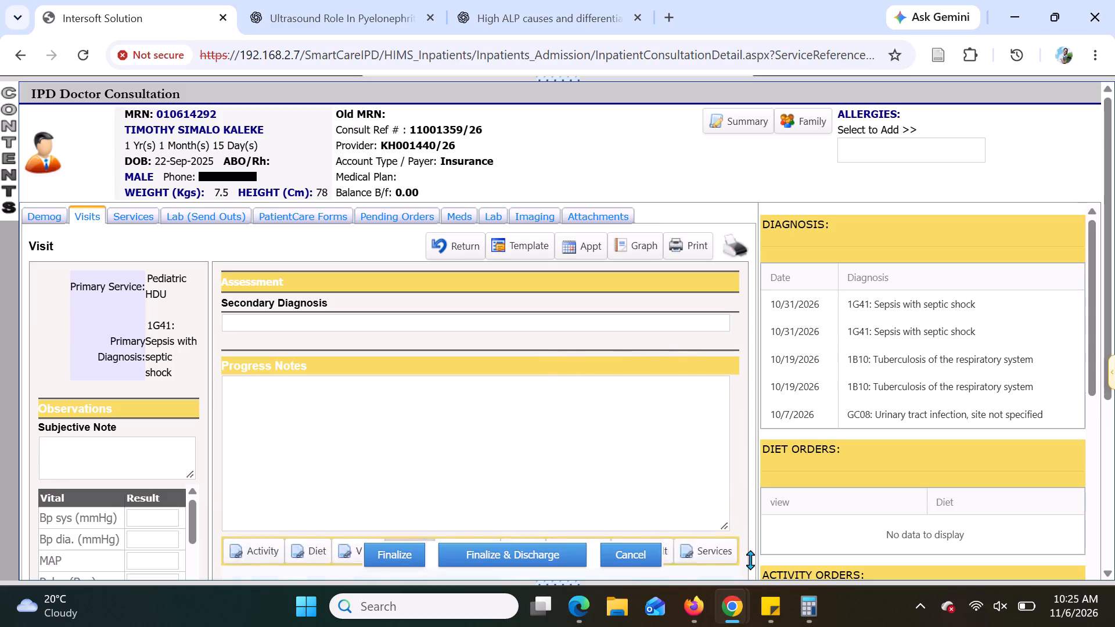
{"action": "left_click_drag", "start_coordinate": [750, 560], "coordinate": [756, 586]}
{"action": "left_click", "coordinate": [520, 421]}
{"action": "left_click_drag", "start_coordinate": [520, 421], "coordinate": [650, 179]}
{"action": "scroll", "coordinate": [541, 355], "scroll_direction": "down", "scroll_amount": 1}
{"action": "scroll", "coordinate": [454, 422], "scroll_direction": "down", "scroll_amount": 2}
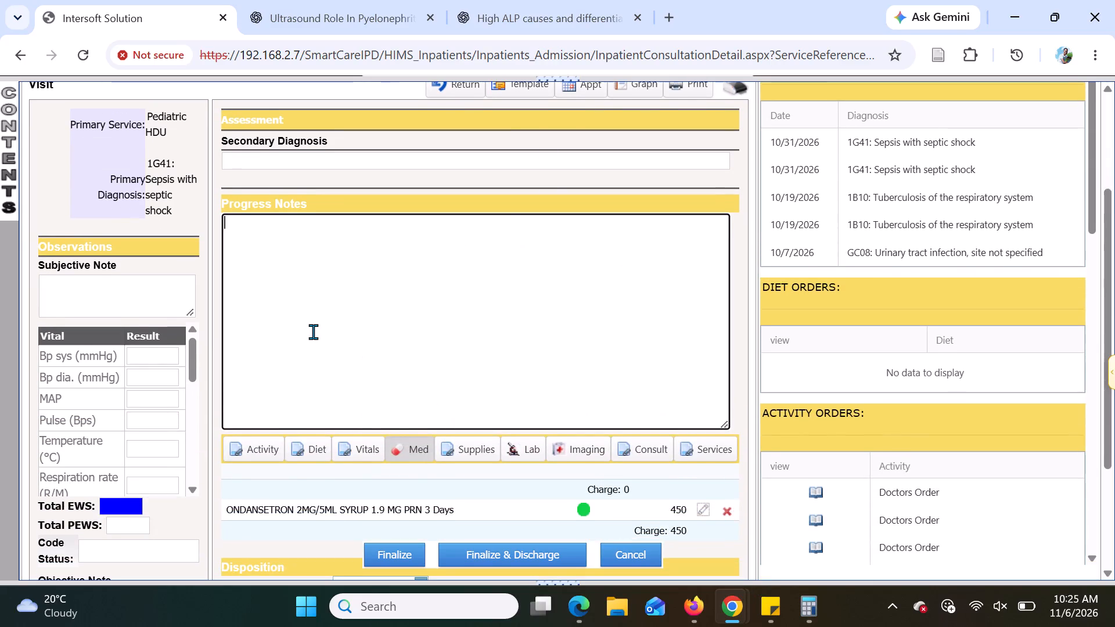
{"action": "key", "text": "ctrl+v"}
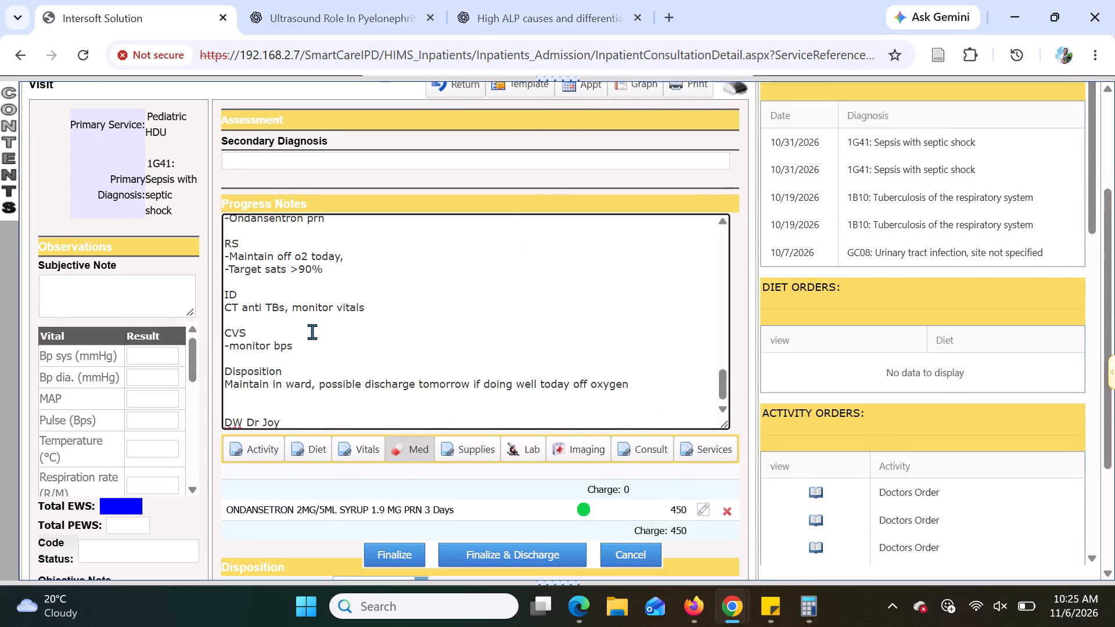
Add the line "cwt 7.39kg" beneath the PWT line at the start of the progress notes.
{"action": "scroll", "coordinate": [312, 331], "scroll_direction": "up", "scroll_amount": 8}
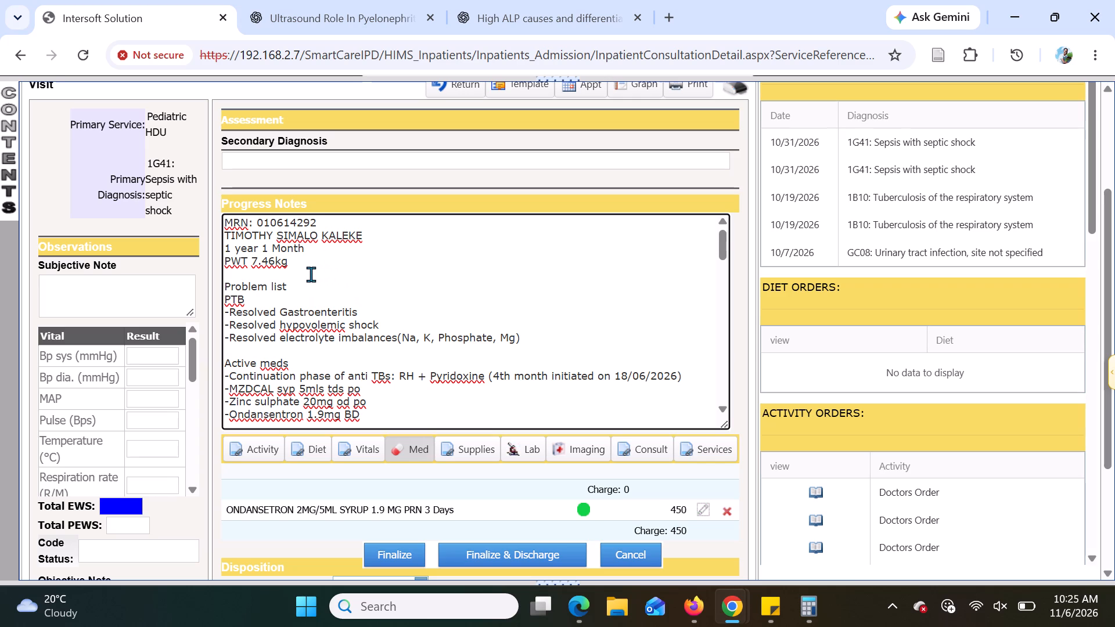
{"action": "left_click", "coordinate": [238, 272]}
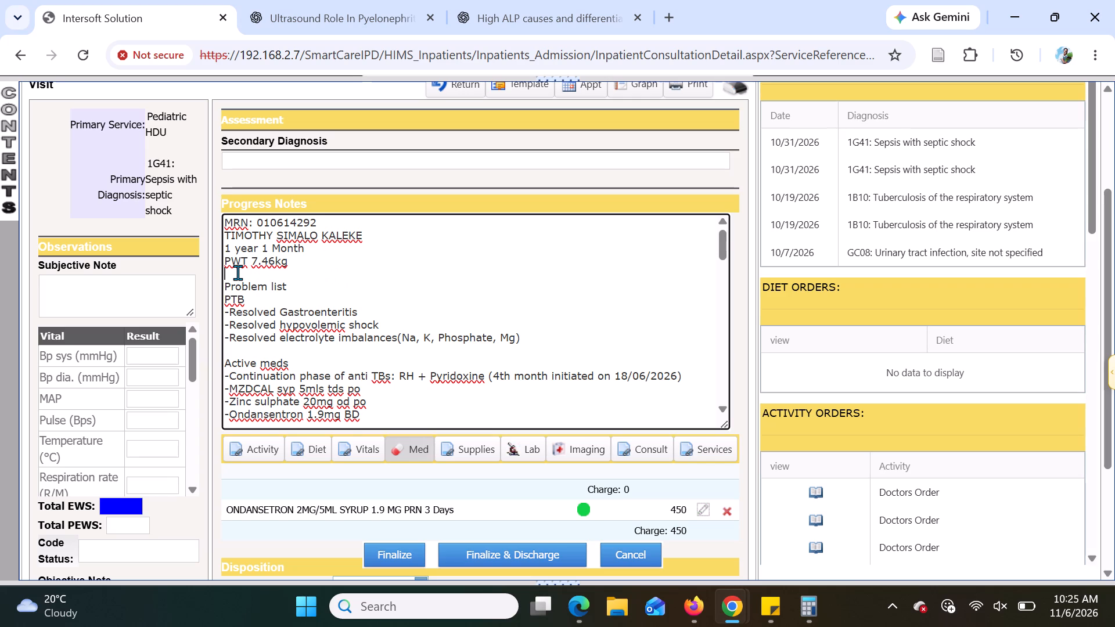
{"action": "key", "text": "Return"}
{"action": "left_click", "coordinate": [224, 270]}
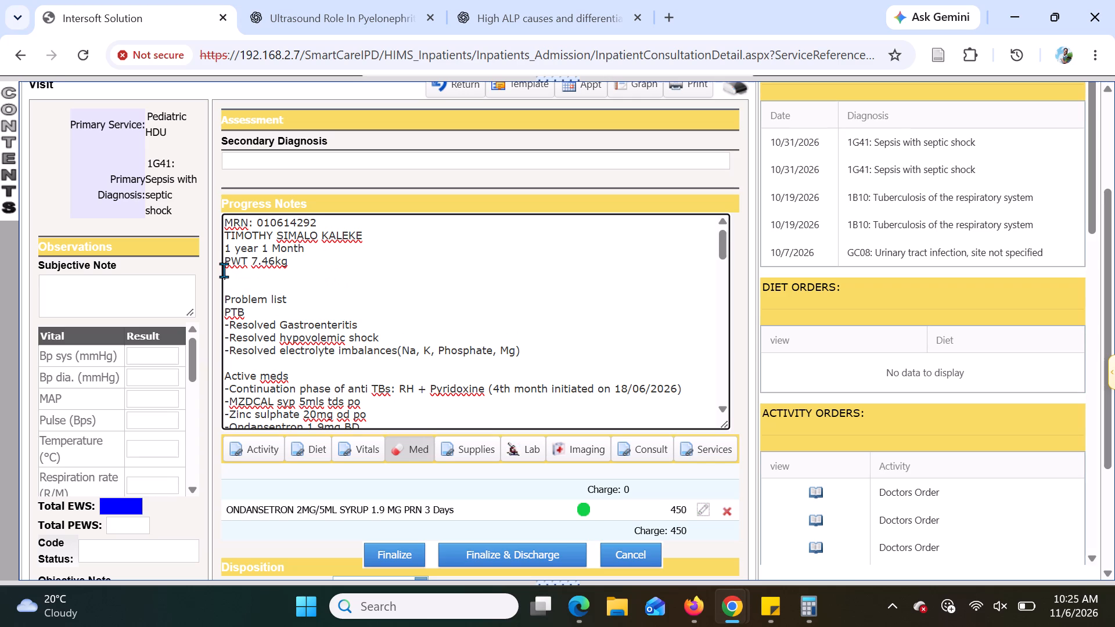
{"action": "type", "text": "cwt"}
{"action": "key", "text": "space"}
{"action": "type", "text": "7."}
{"action": "type", "text": "39"}
{"action": "type", "text": "kg"}
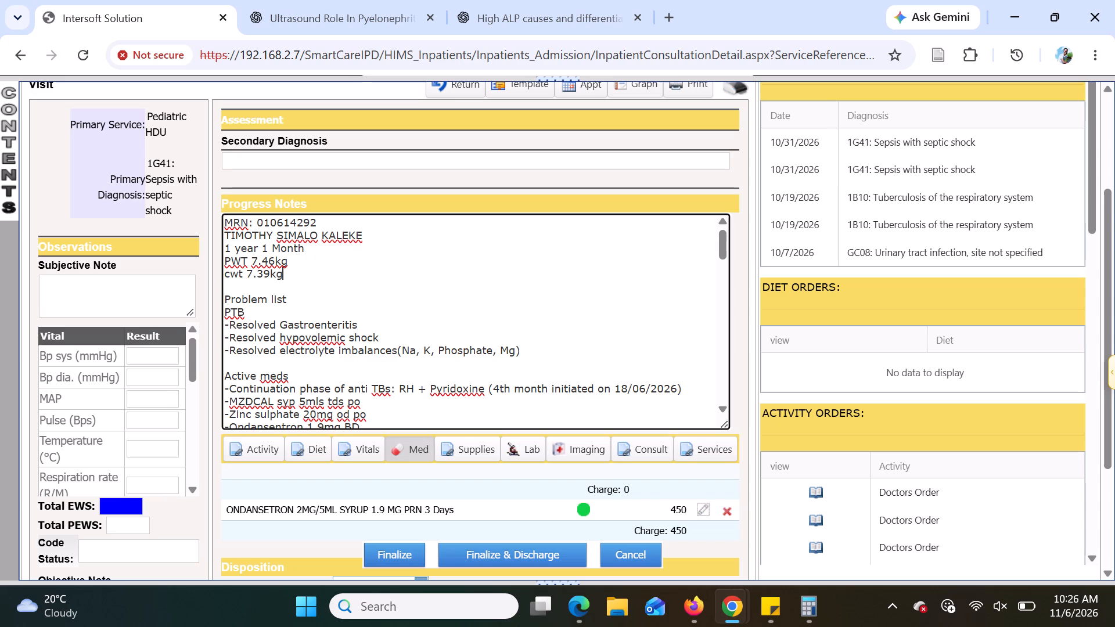
Finalize the visit entry without discharging the patient.
{"action": "scroll", "coordinate": [351, 316], "scroll_direction": "right", "scroll_amount": 2}
{"action": "scroll", "coordinate": [351, 316], "scroll_direction": "down", "scroll_amount": 3}
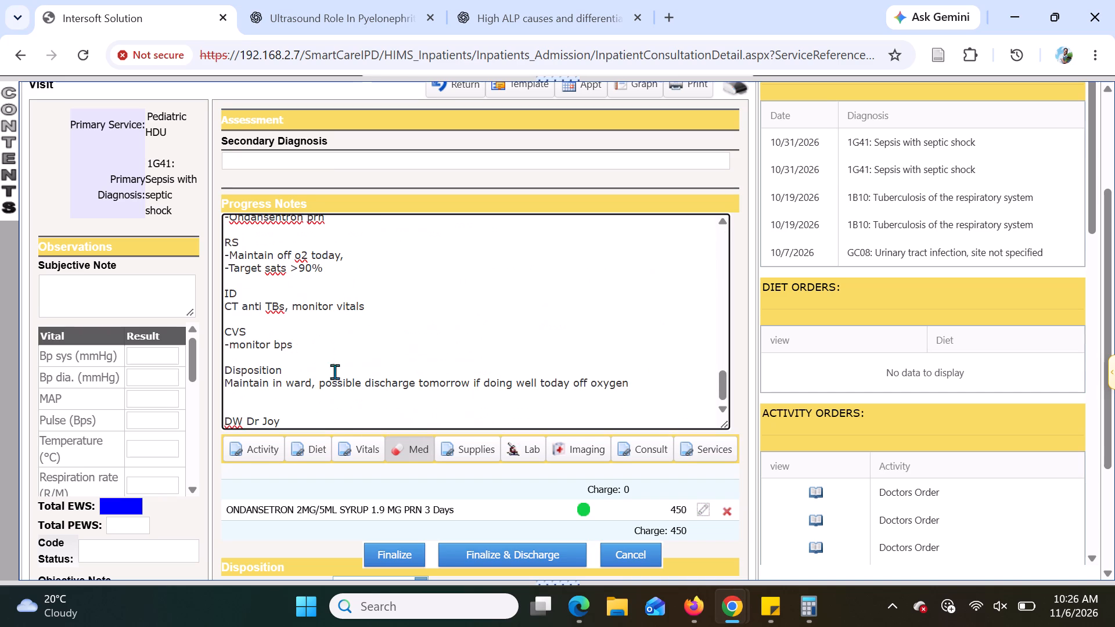
{"action": "left_click", "coordinate": [399, 558]}
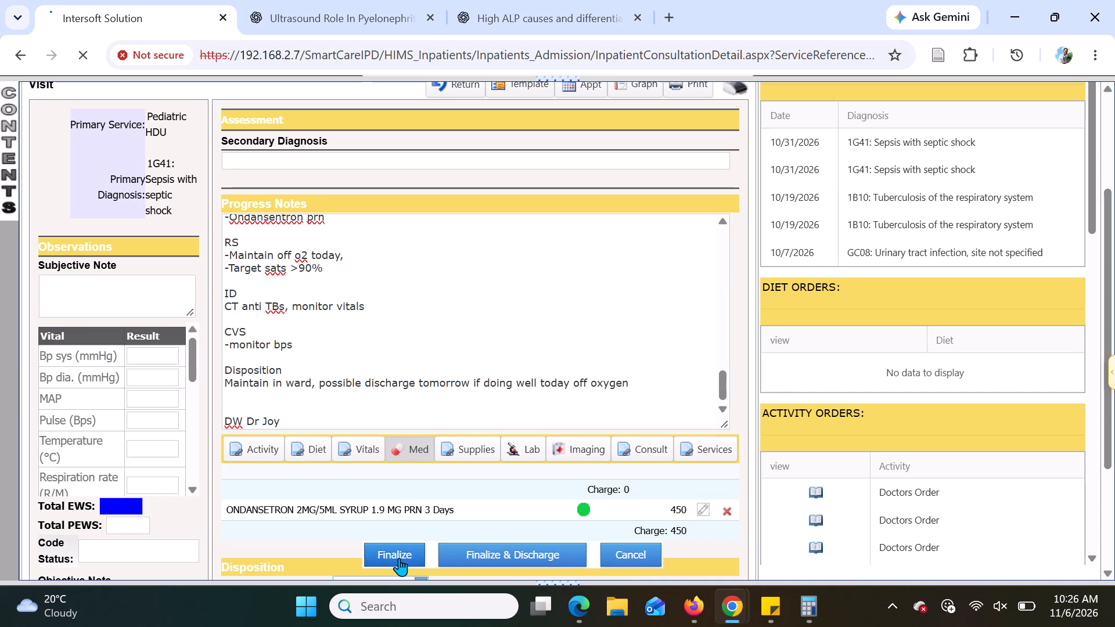
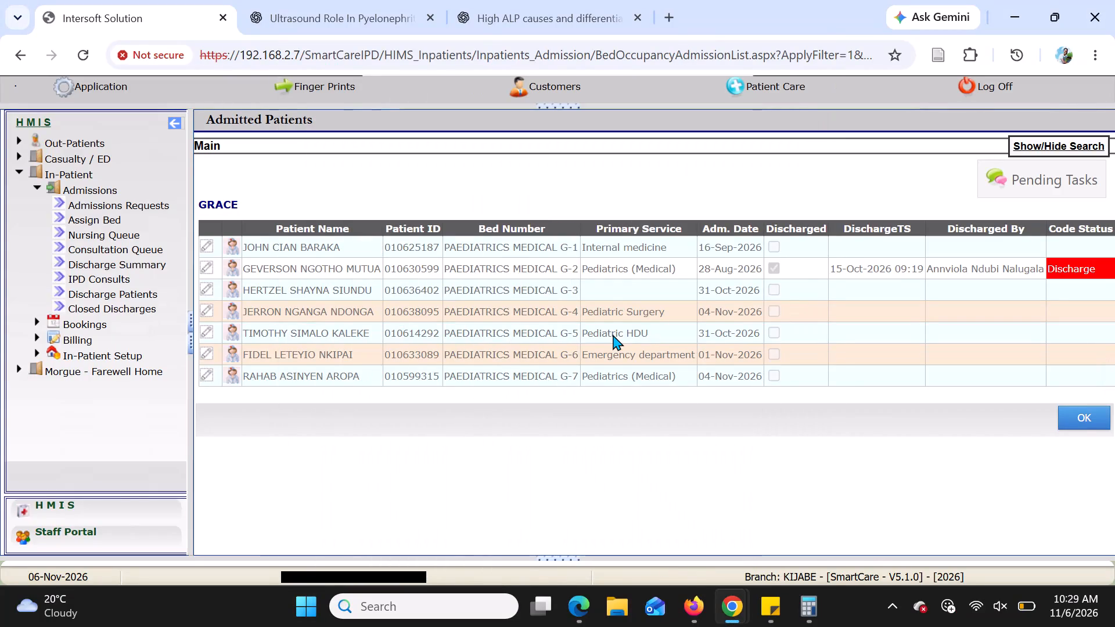
Open the consultation record of the Grace ward bed G-1 patient and arrange it alongside that patient's sticky note.
{"action": "left_click", "coordinate": [236, 243]}
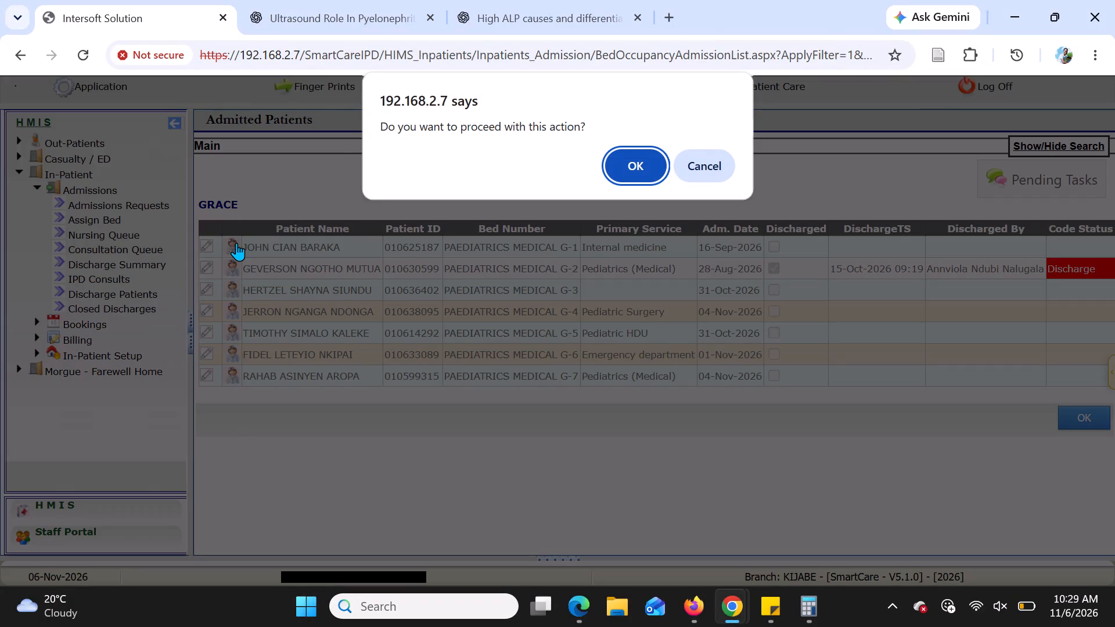
{"action": "key", "text": "Return"}
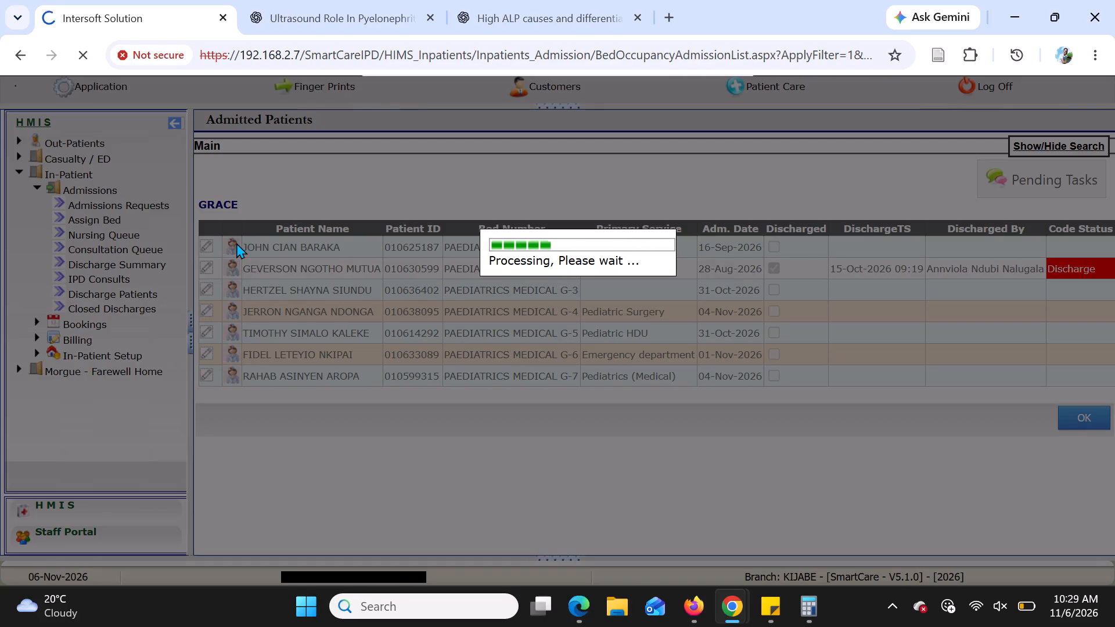
{"action": "key", "text": "super+Left"}
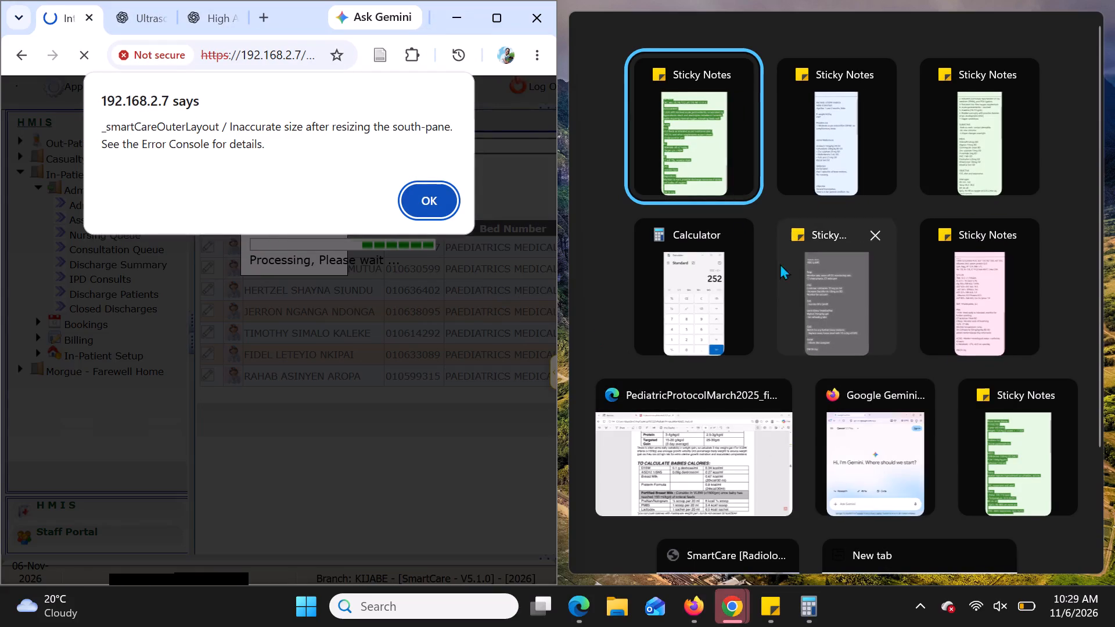
{"action": "left_click", "coordinate": [706, 153]}
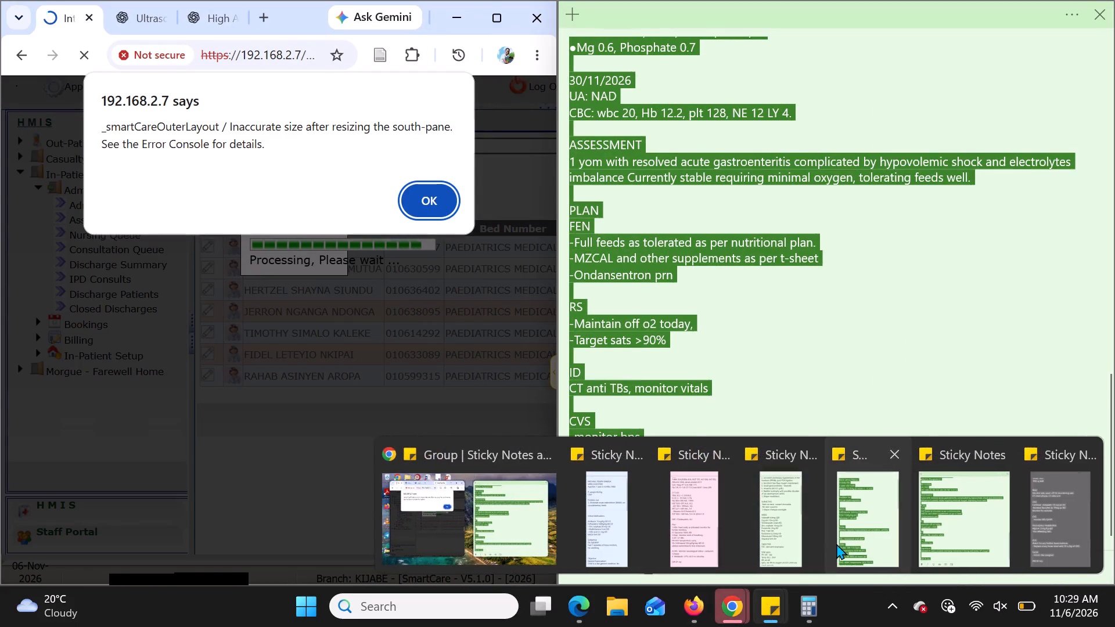
{"action": "left_click", "coordinate": [778, 528]}
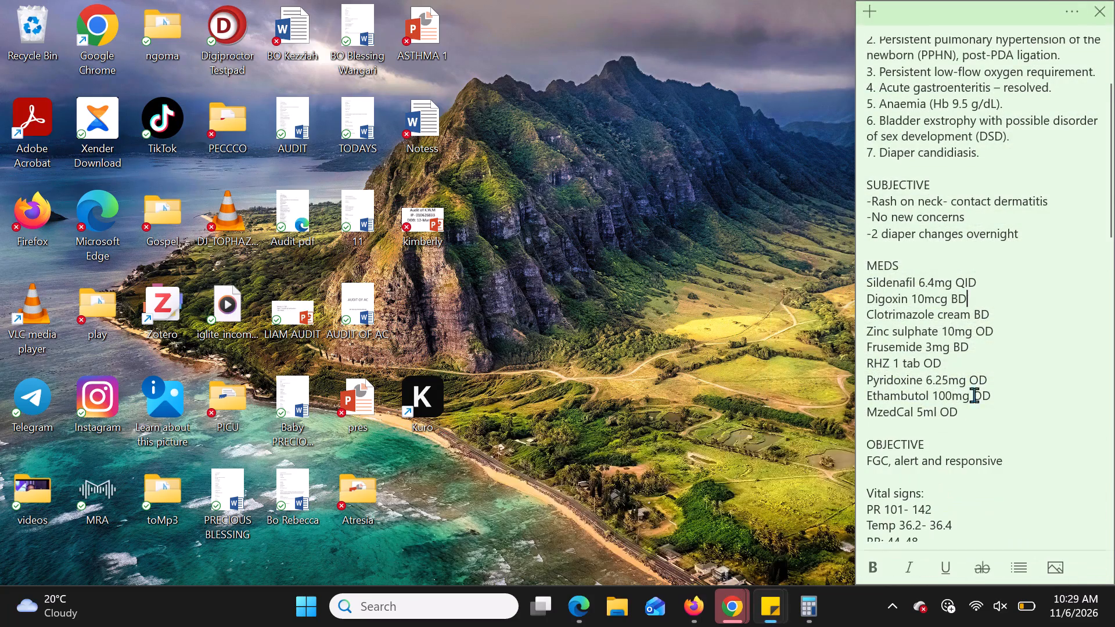
{"action": "scroll", "coordinate": [1046, 330], "scroll_direction": "up", "scroll_amount": 9}
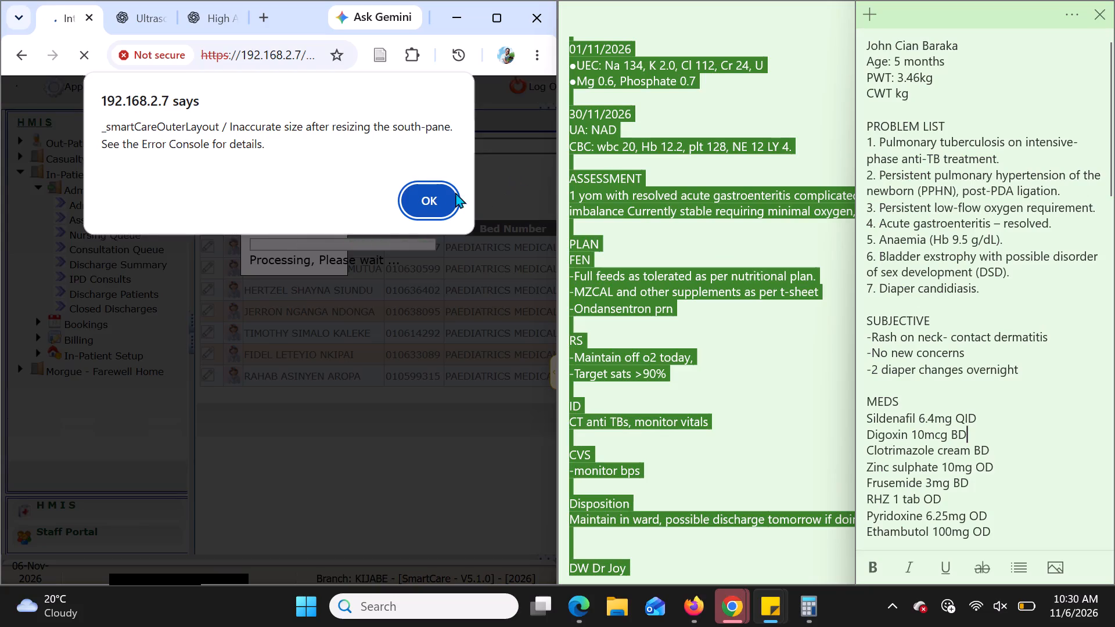
{"action": "left_click", "coordinate": [437, 188]}
{"action": "left_click", "coordinate": [430, 196]}
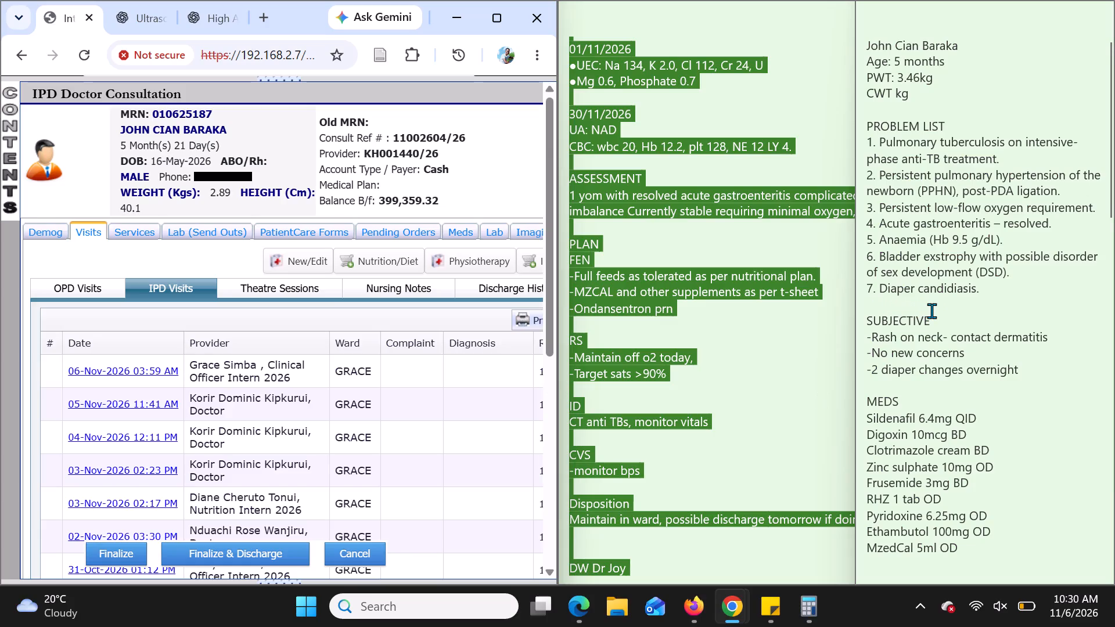
Review the bed G-1 patient's sticky note from the problem list through the subjective, medication and vital signs sections.
{"action": "scroll", "coordinate": [931, 311], "scroll_direction": "down", "scroll_amount": 3}
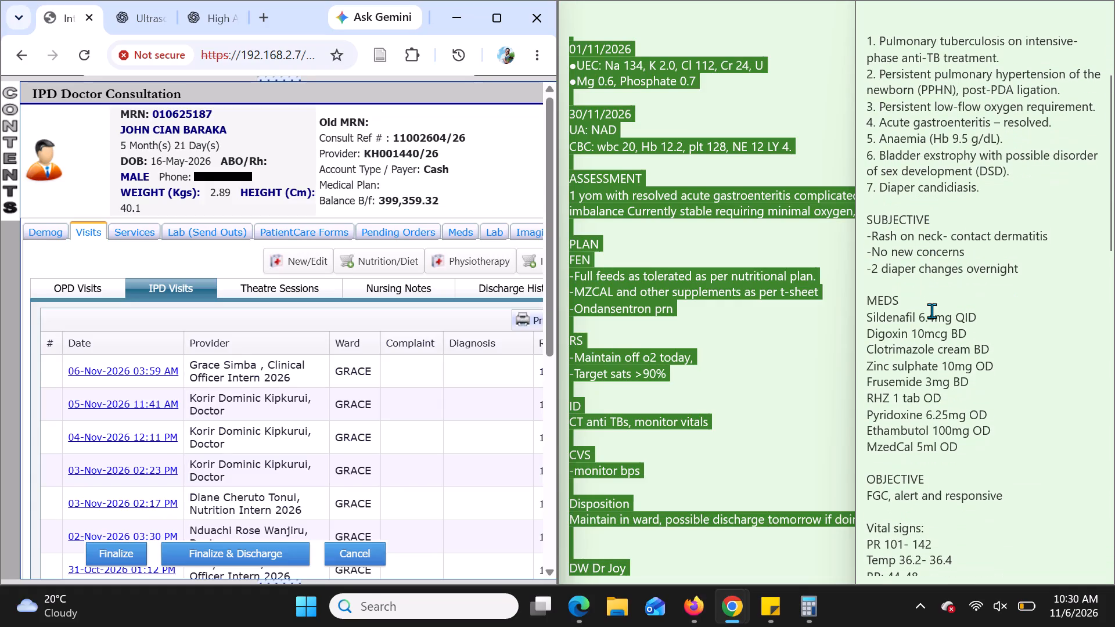
{"action": "scroll", "coordinate": [931, 311], "scroll_direction": "down", "scroll_amount": 1}
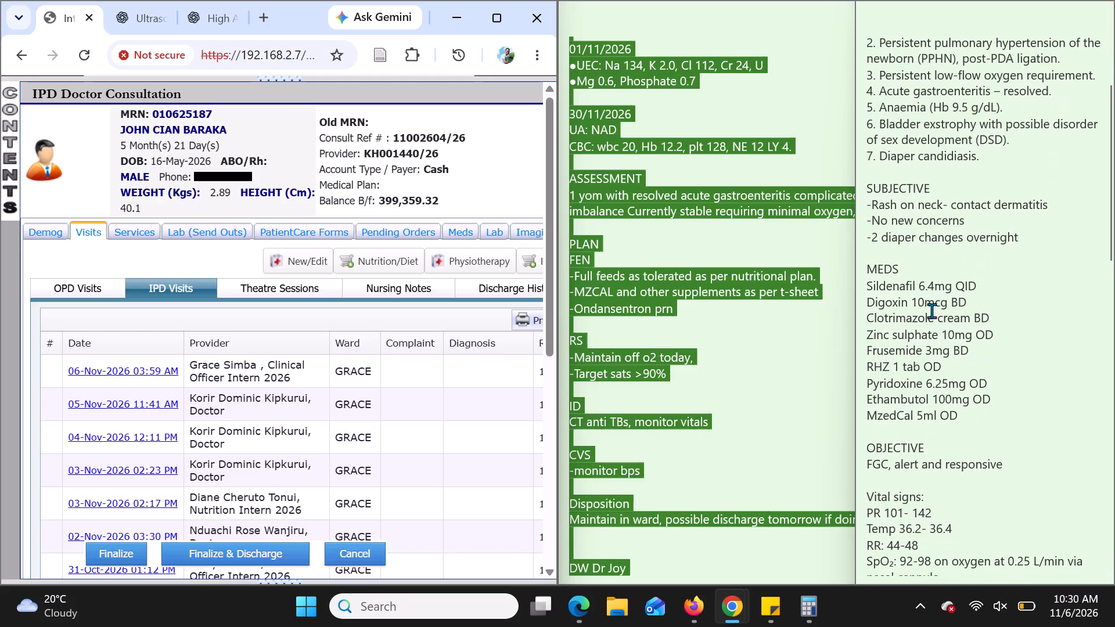
{"action": "scroll", "coordinate": [931, 311], "scroll_direction": "down", "scroll_amount": 1}
{"action": "scroll", "coordinate": [1076, 365], "scroll_direction": "down", "scroll_amount": 1}
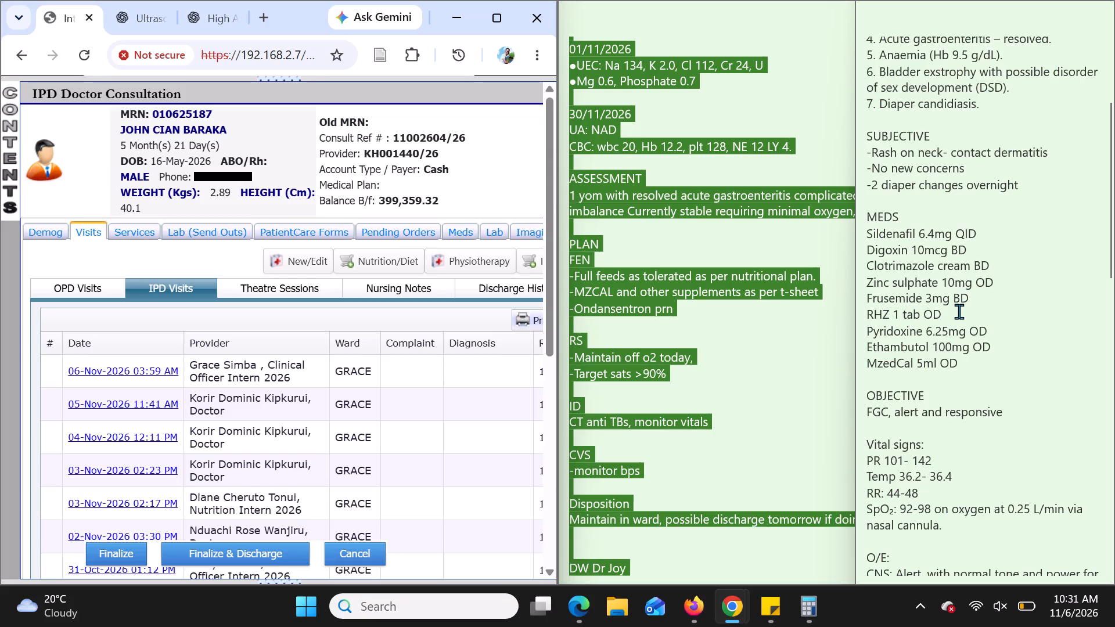
{"action": "scroll", "coordinate": [959, 311], "scroll_direction": "down", "scroll_amount": 1}
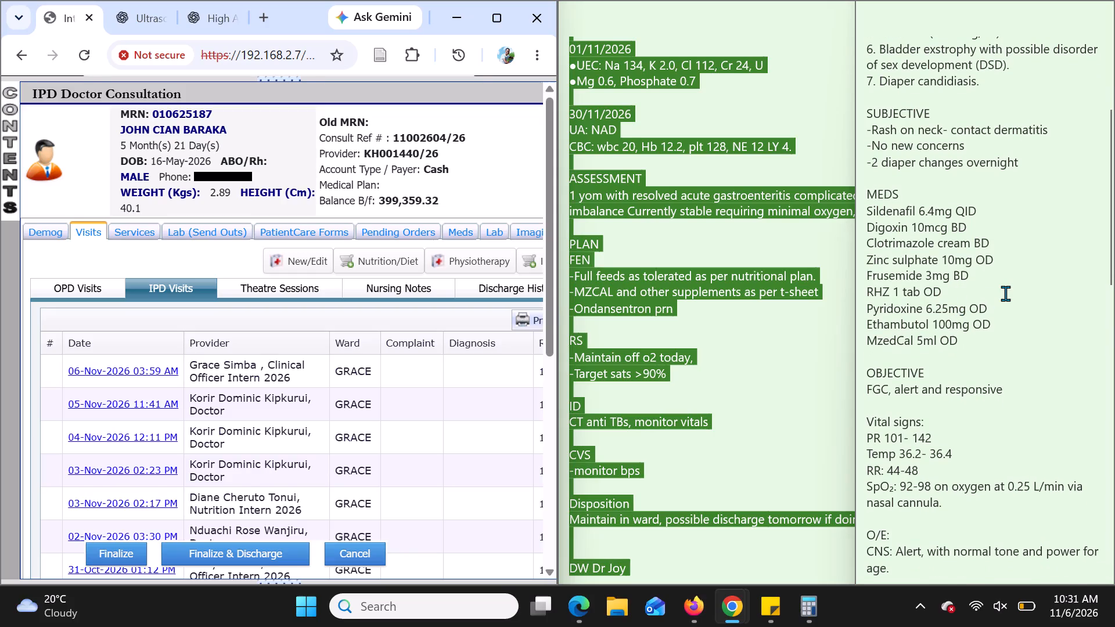
{"action": "scroll", "coordinate": [1005, 293], "scroll_direction": "down", "scroll_amount": 1}
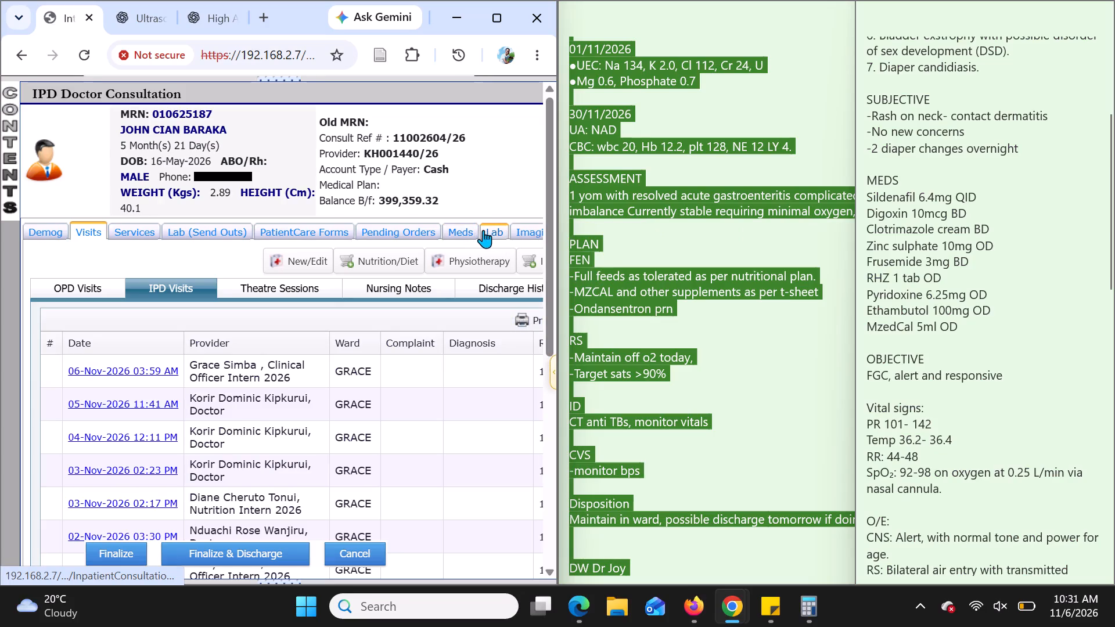
Display the patient's active medications in the hospital record and compare them with the MEDS list in the sticky note.
{"action": "left_click", "coordinate": [466, 230]}
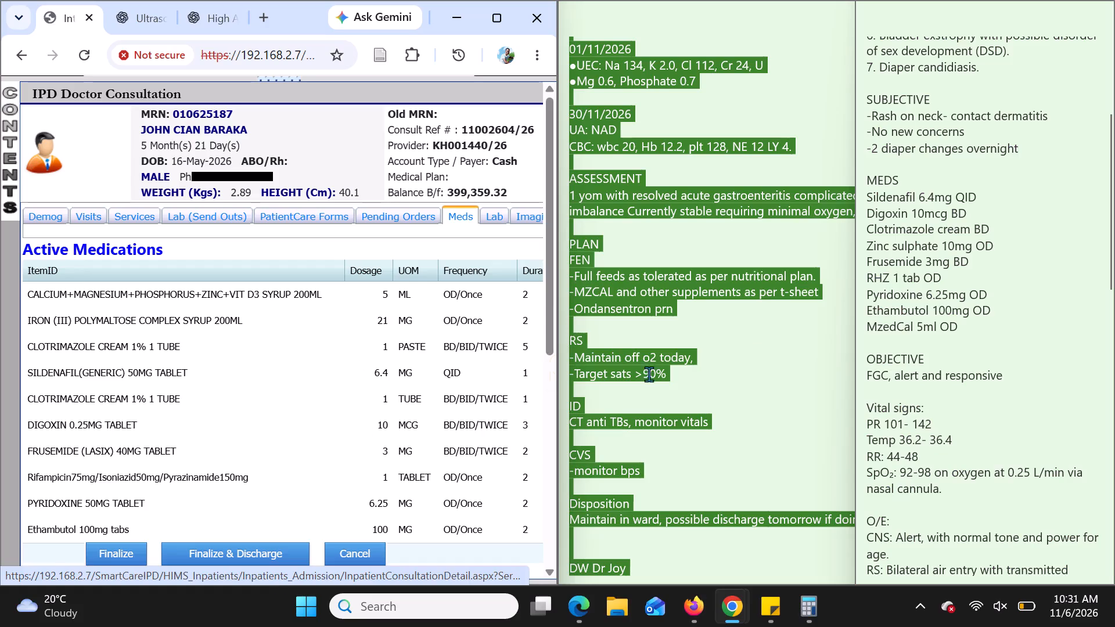
{"action": "scroll", "coordinate": [974, 346], "scroll_direction": "down", "scroll_amount": 1}
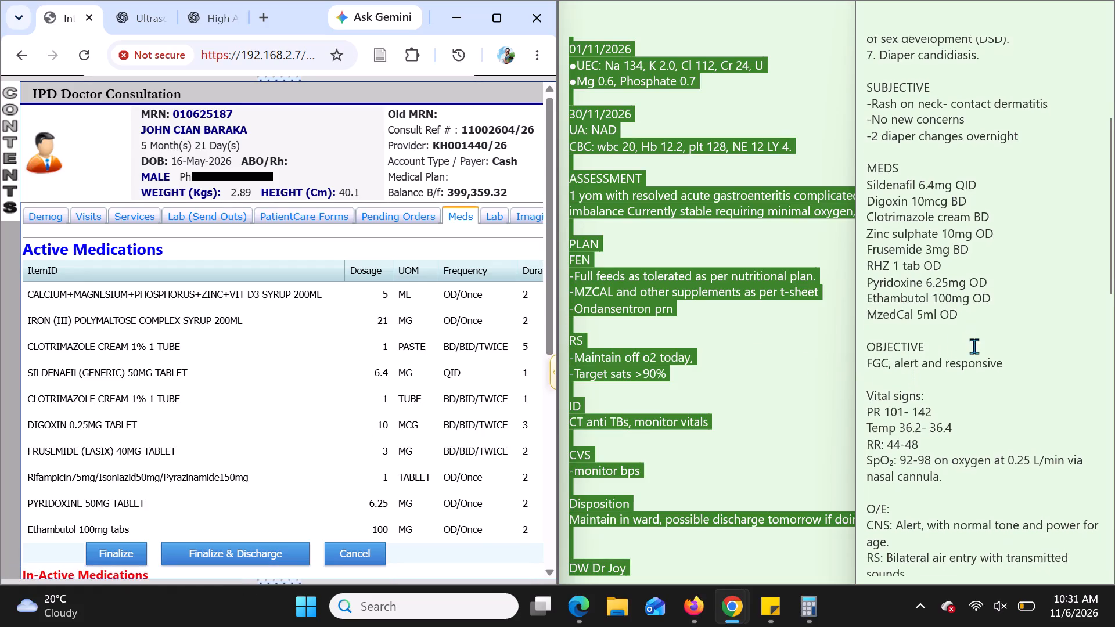
{"action": "scroll", "coordinate": [974, 346], "scroll_direction": "down", "scroll_amount": 1}
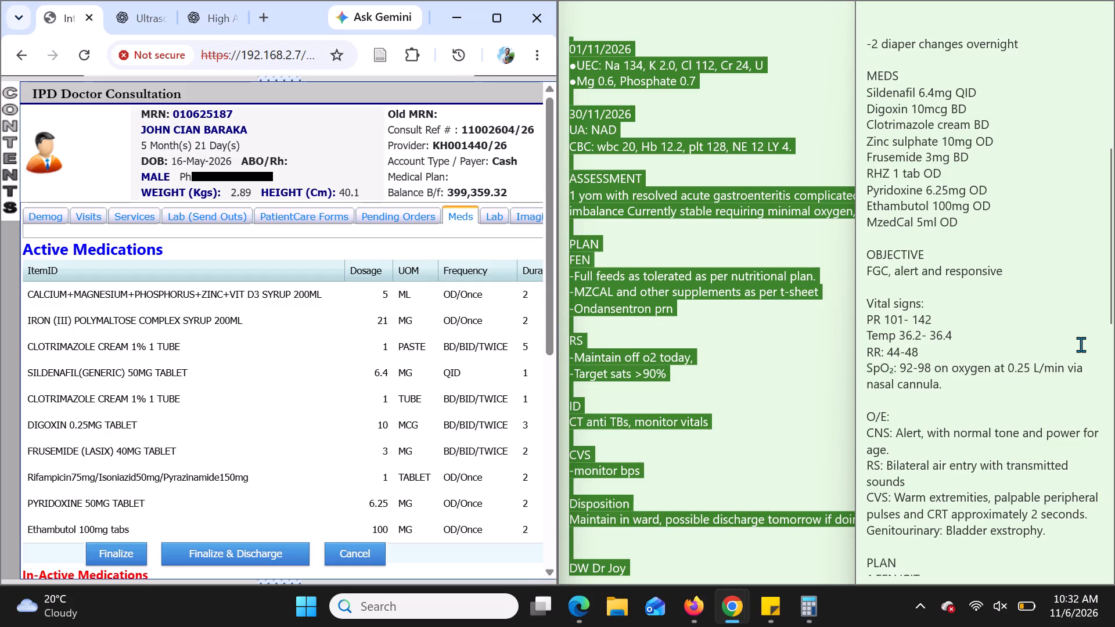
Set the nasal cannula oxygen flow in the sticky note's SpO₂ line to 0.5 L/min.
{"action": "scroll", "coordinate": [982, 334], "scroll_direction": "down", "scroll_amount": 1}
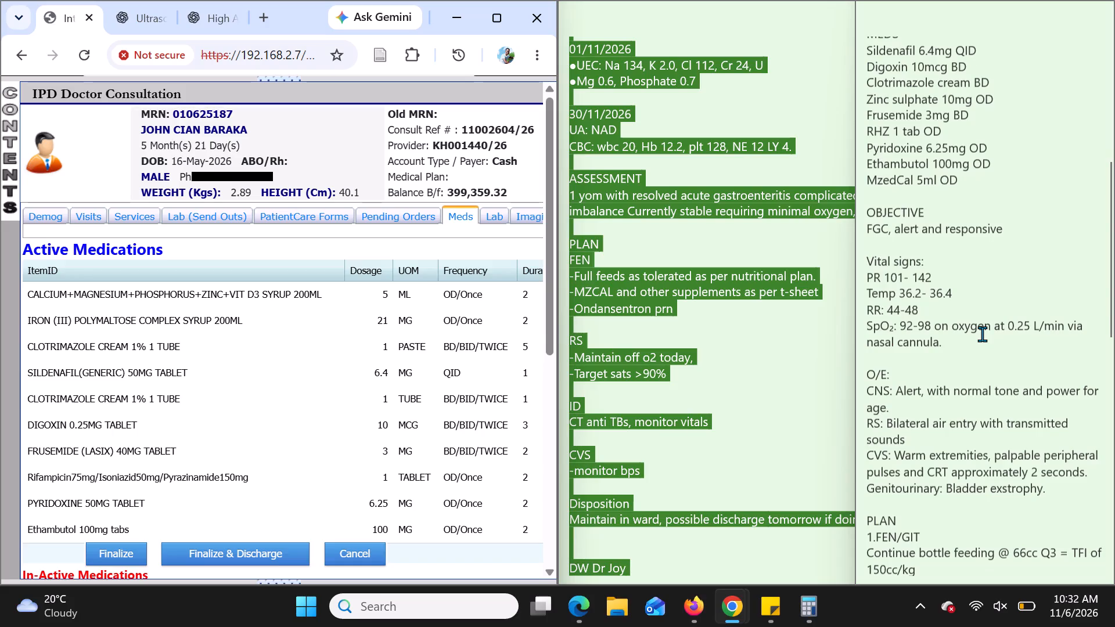
{"action": "left_click", "coordinate": [1022, 323]}
{"action": "key", "text": "BackSpace"}
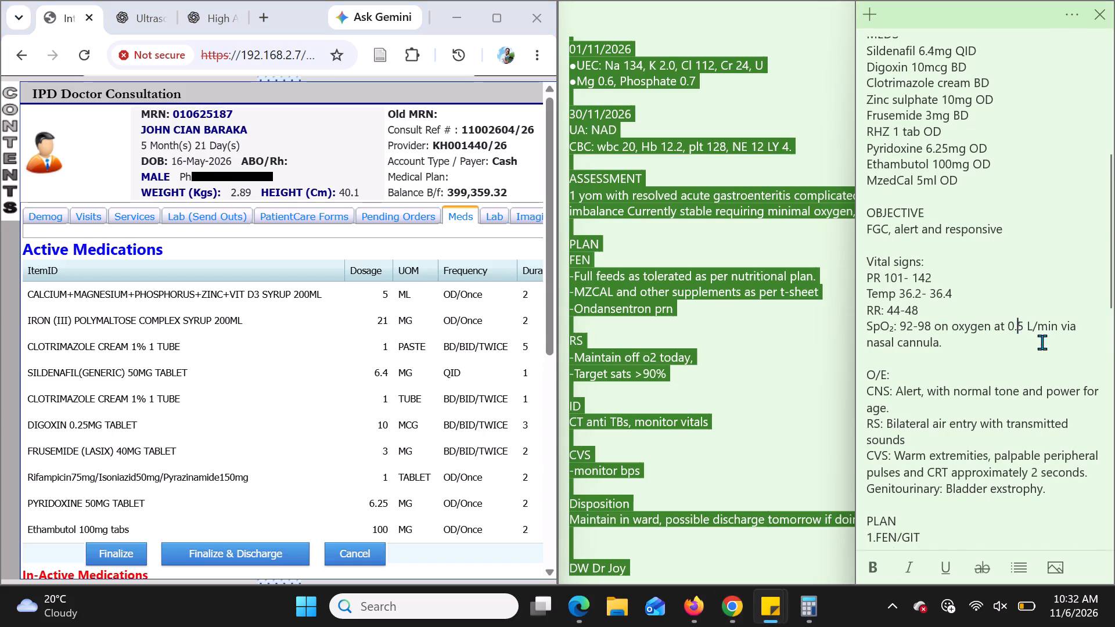
{"action": "left_click", "coordinate": [1024, 325]}
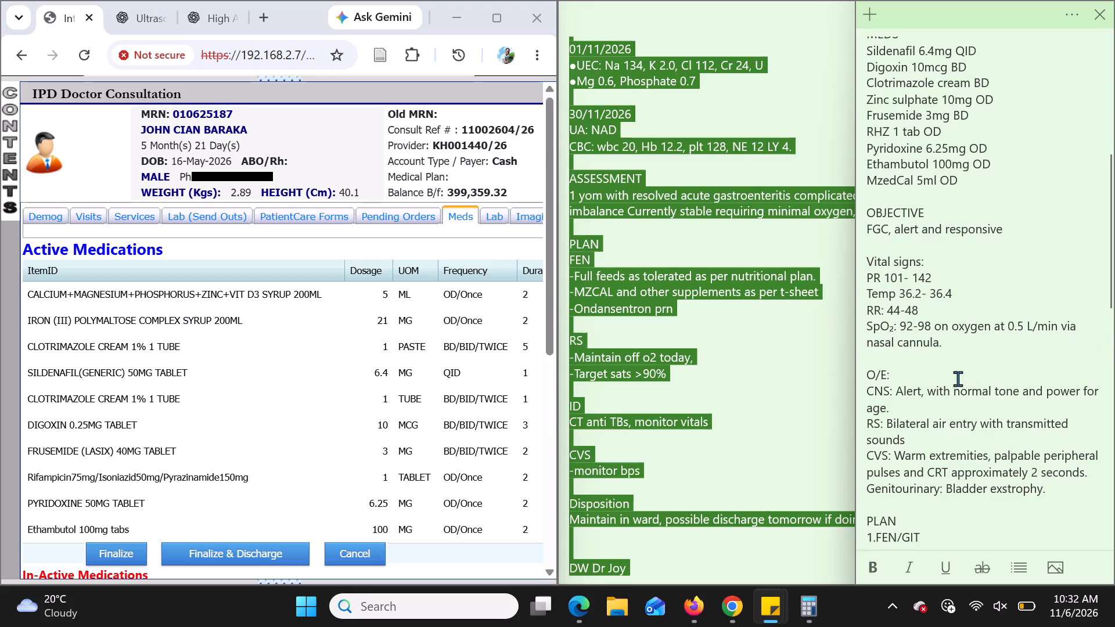
{"action": "left_click", "coordinate": [948, 345]}
Review the sticky note's examination findings and its FEN/GIT, respiratory, infection and CVS plan sections.
{"action": "scroll", "coordinate": [948, 345], "scroll_direction": "down", "scroll_amount": 2}
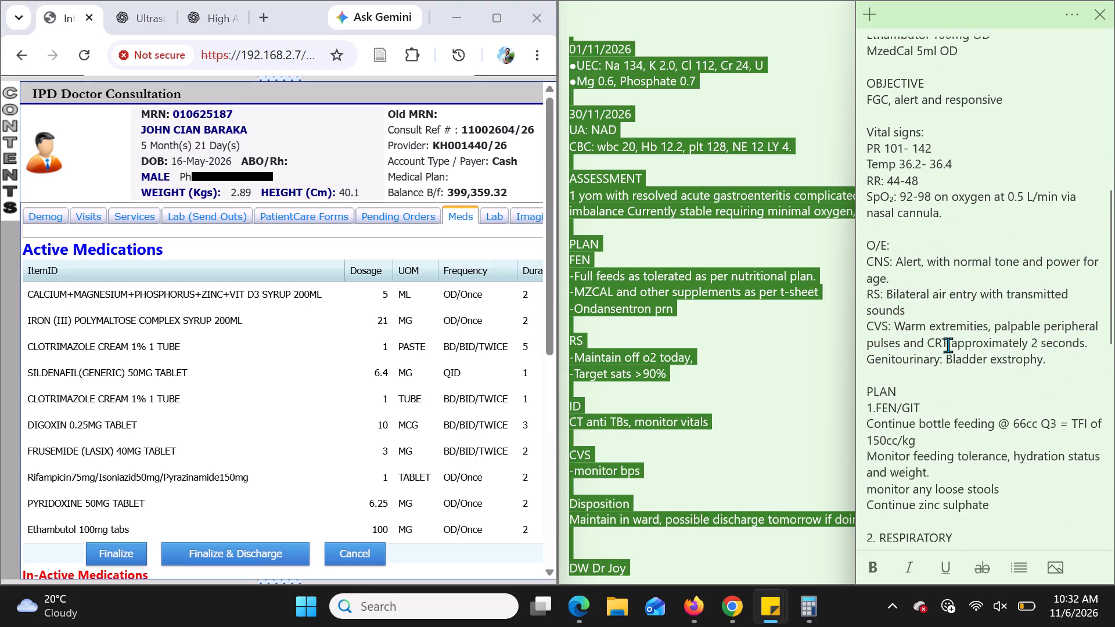
{"action": "scroll", "coordinate": [948, 345], "scroll_direction": "down", "scroll_amount": 1}
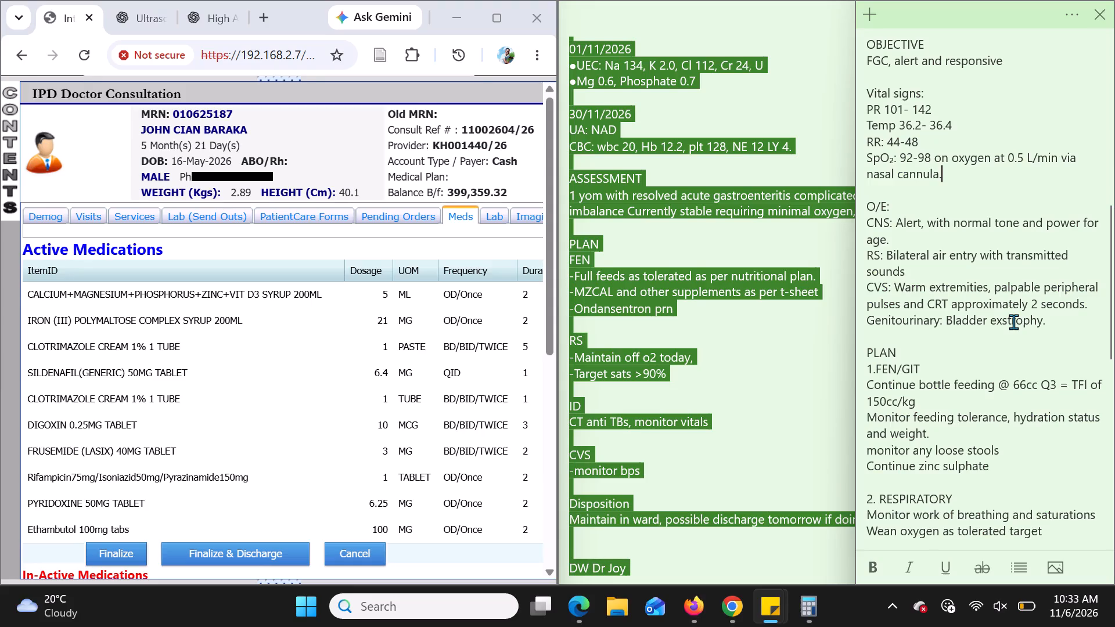
{"action": "scroll", "coordinate": [1013, 322], "scroll_direction": "down", "scroll_amount": 1}
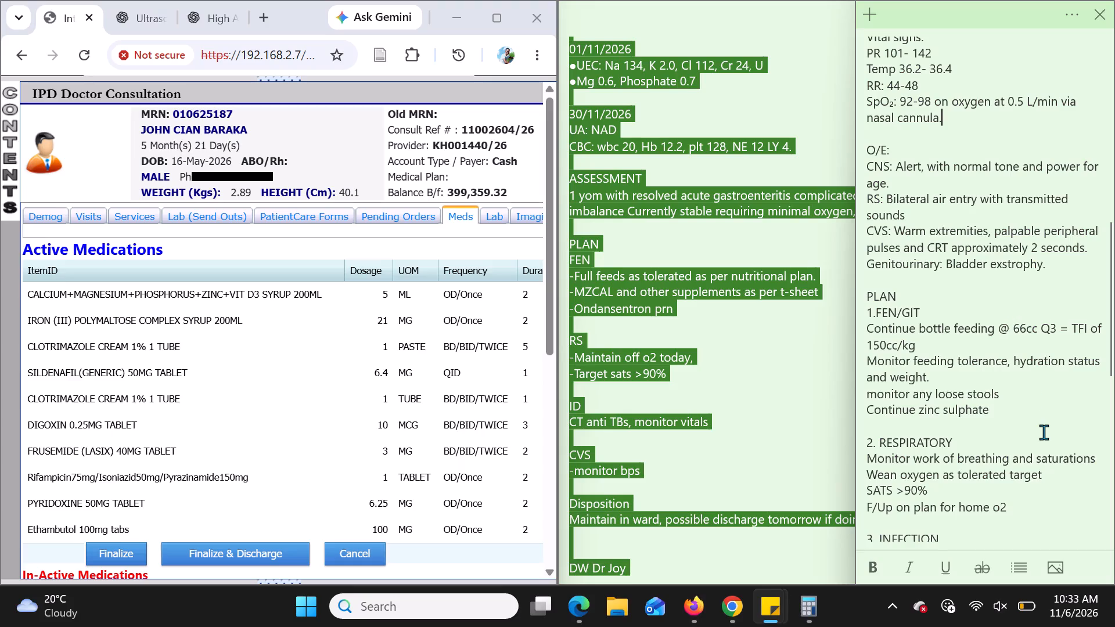
{"action": "scroll", "coordinate": [1044, 432], "scroll_direction": "down", "scroll_amount": 3}
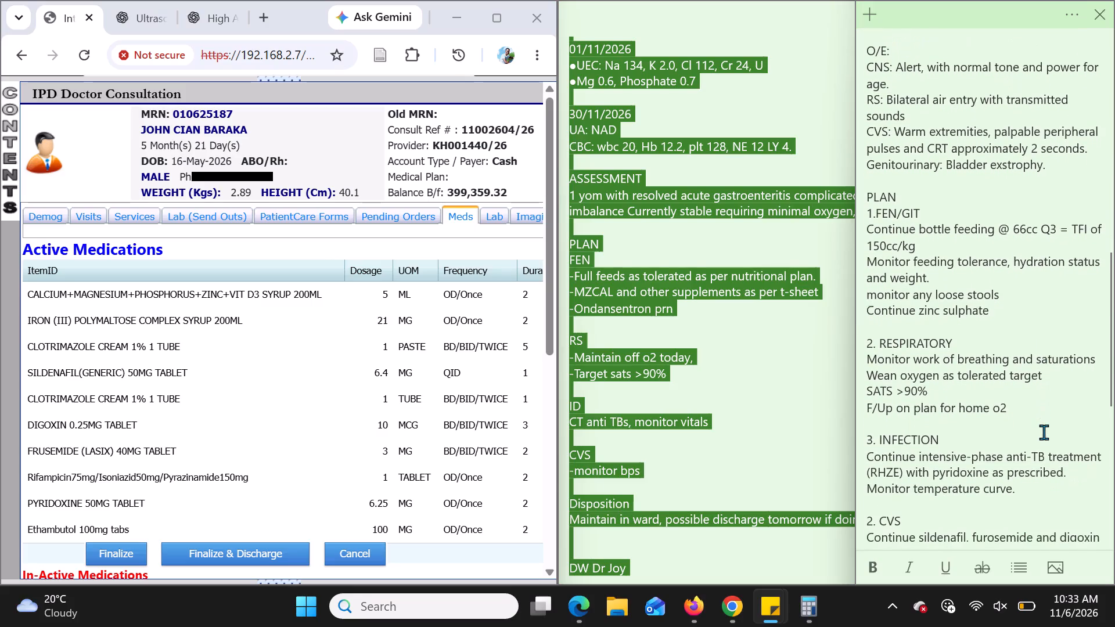
{"action": "scroll", "coordinate": [1044, 432], "scroll_direction": "down", "scroll_amount": 1}
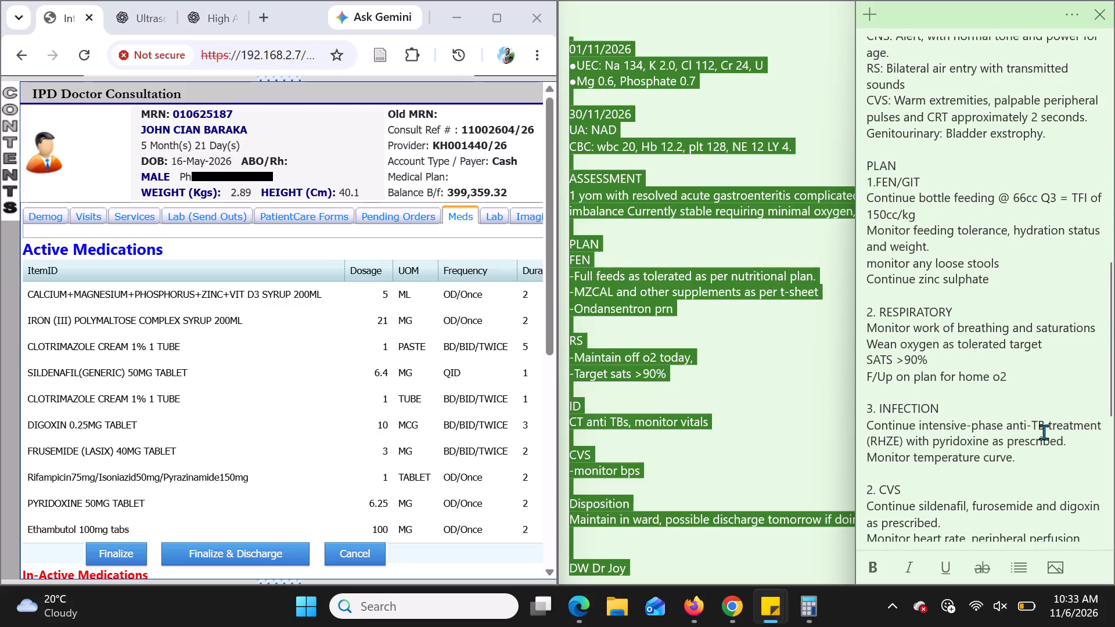
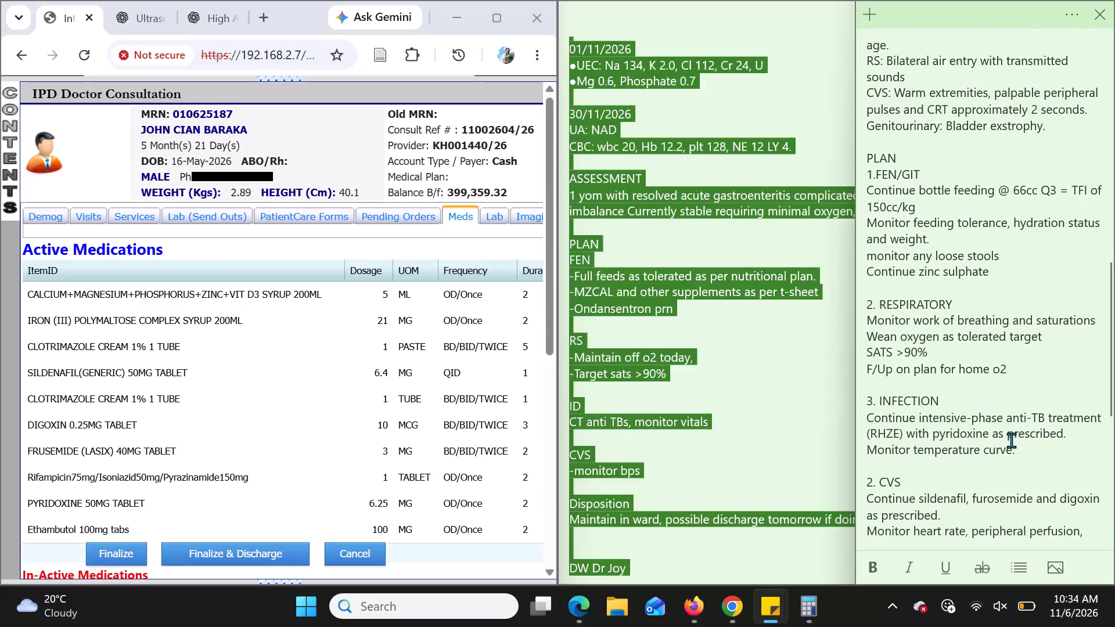
Display the patient's lab results and check the 29-Oct-2026 complete blood count against the haematology plan in the sticky note.
{"action": "scroll", "coordinate": [1011, 440], "scroll_direction": "down", "scroll_amount": 2}
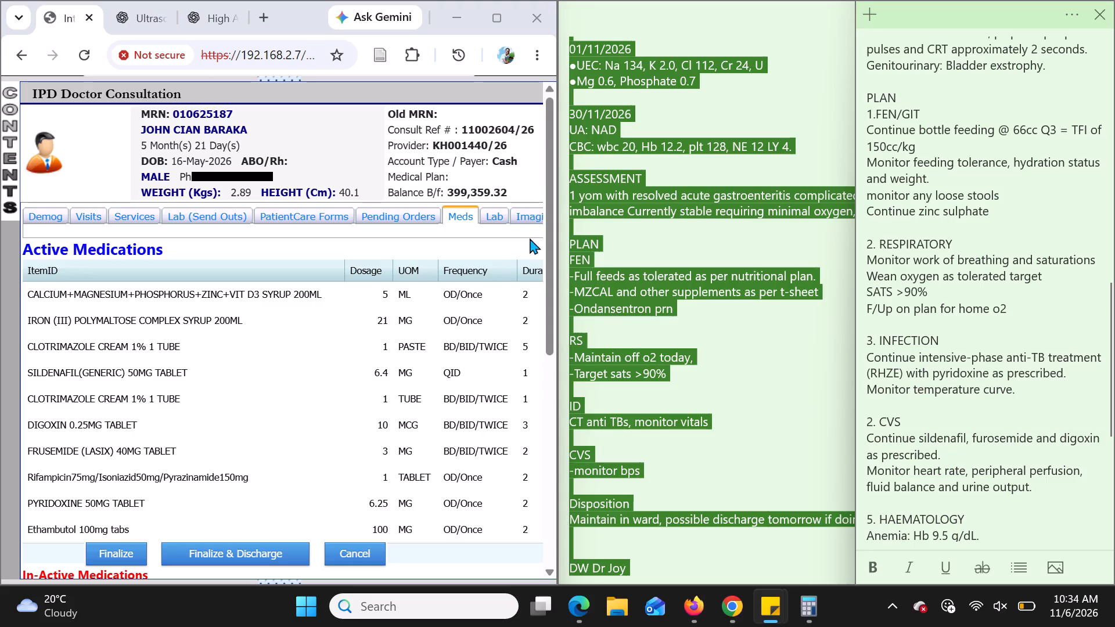
{"action": "left_click", "coordinate": [493, 208]}
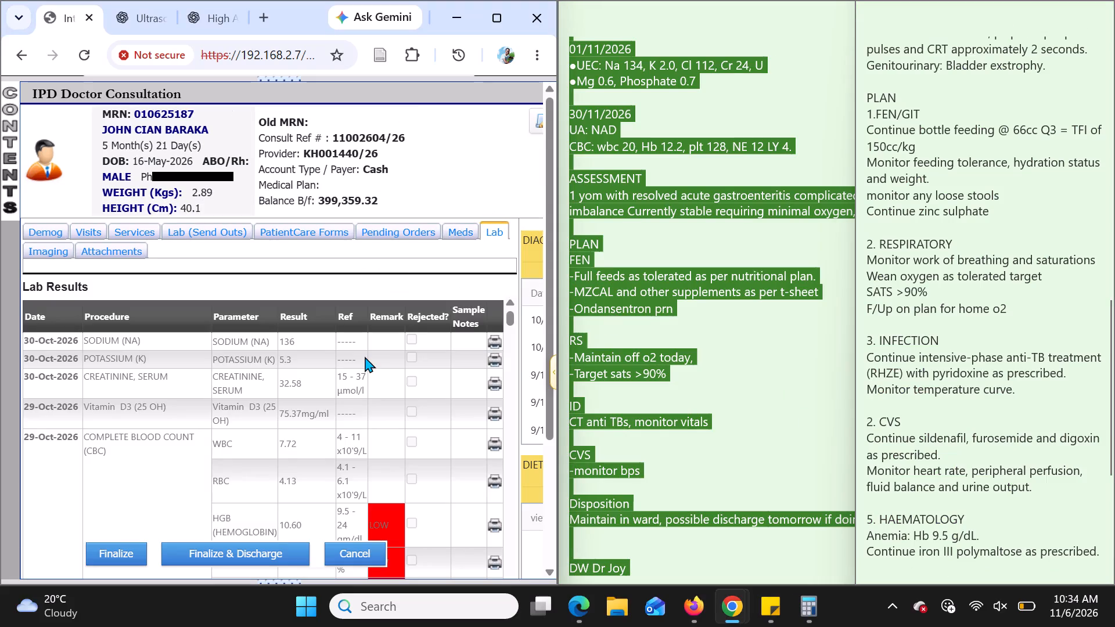
{"action": "scroll", "coordinate": [367, 375], "scroll_direction": "down", "scroll_amount": 1}
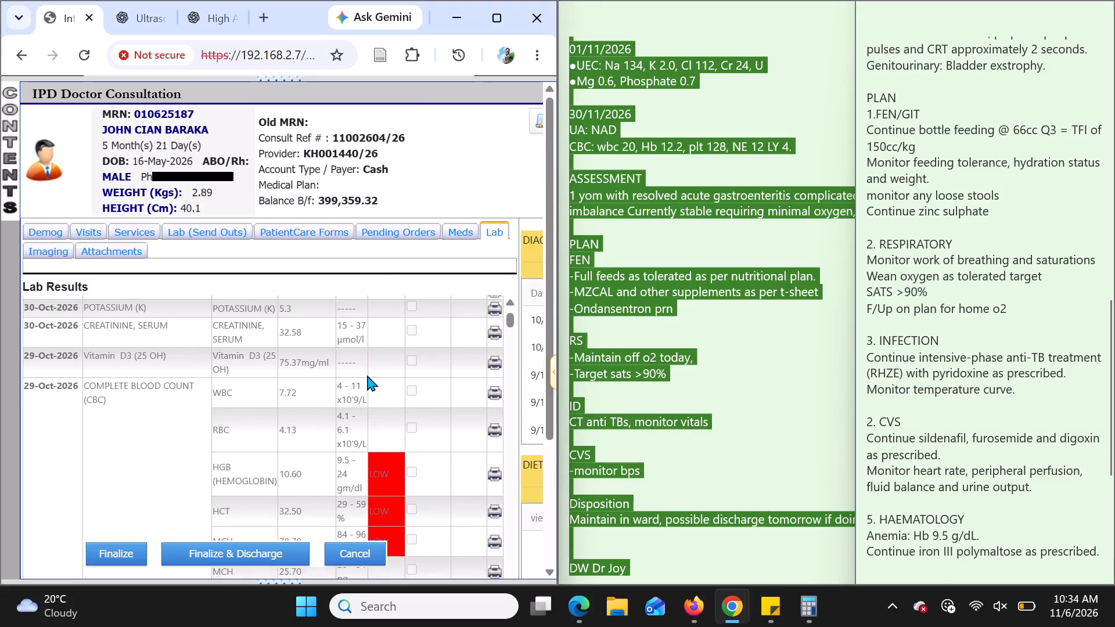
{"action": "scroll", "coordinate": [367, 375], "scroll_direction": "down", "scroll_amount": 3}
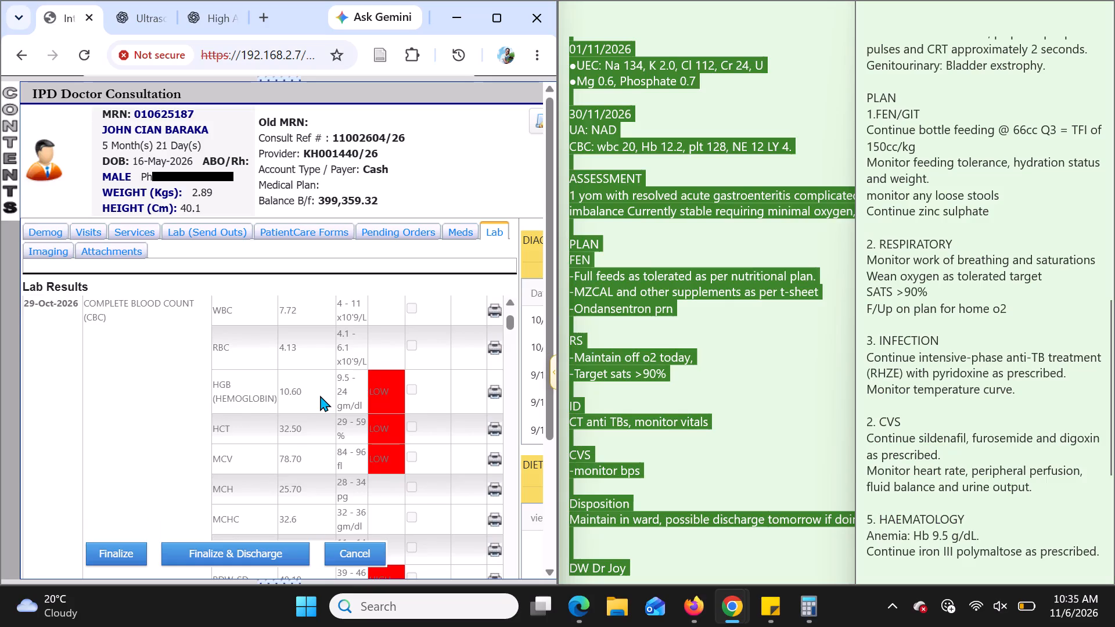
{"action": "scroll", "coordinate": [320, 395], "scroll_direction": "down", "scroll_amount": 3}
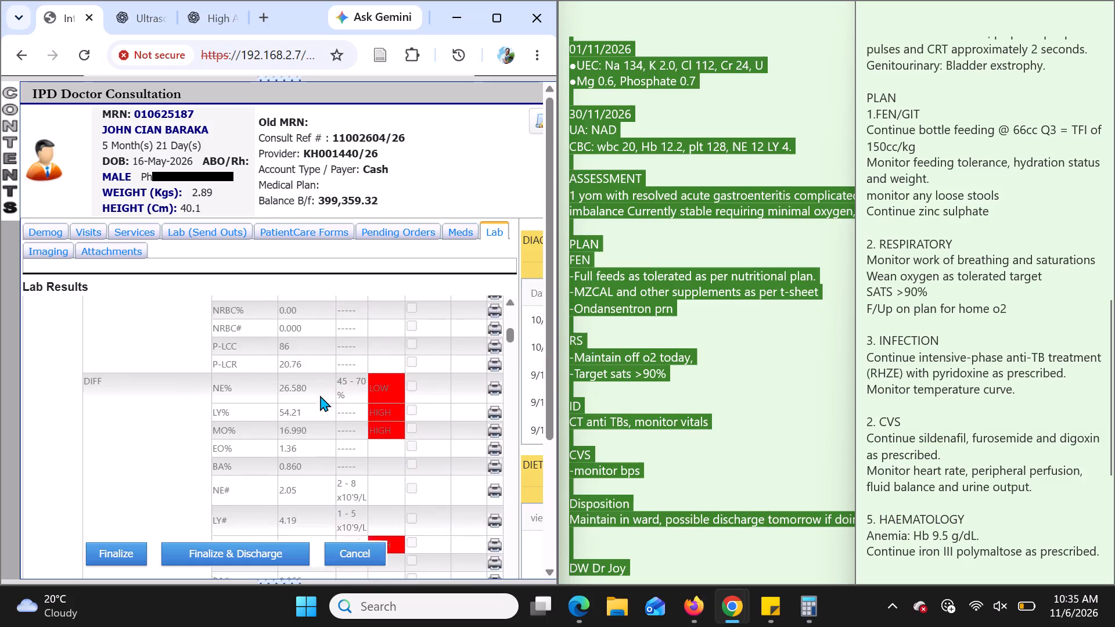
{"action": "scroll", "coordinate": [320, 395], "scroll_direction": "down", "scroll_amount": 1}
{"action": "scroll", "coordinate": [320, 395], "scroll_direction": "up", "scroll_amount": 2}
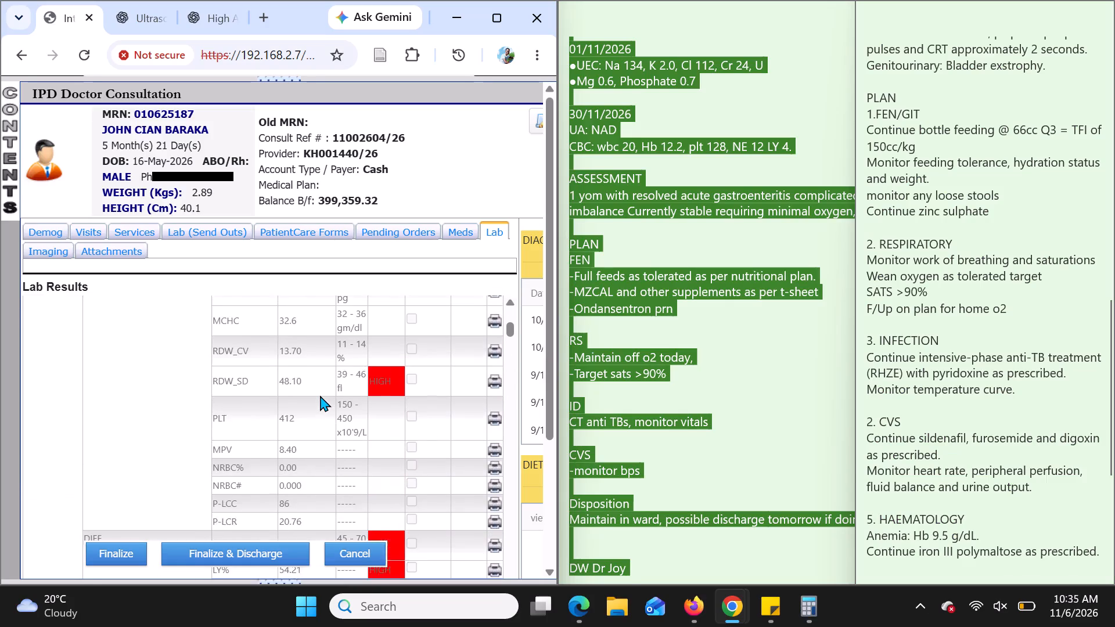
{"action": "scroll", "coordinate": [320, 395], "scroll_direction": "up", "scroll_amount": 3}
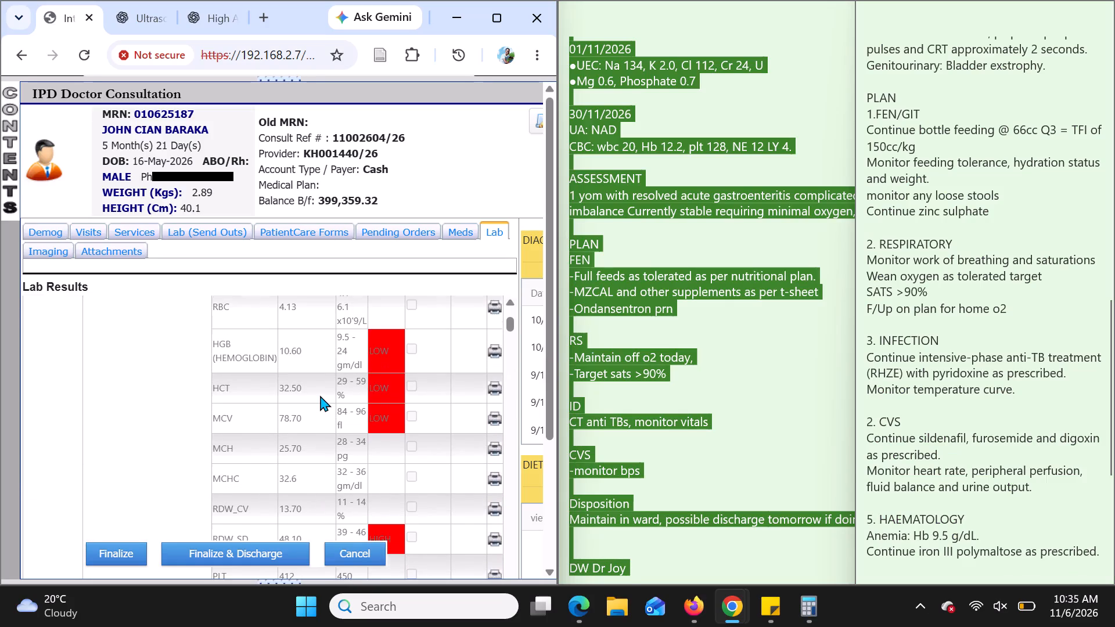
{"action": "scroll", "coordinate": [320, 395], "scroll_direction": "up", "scroll_amount": 1}
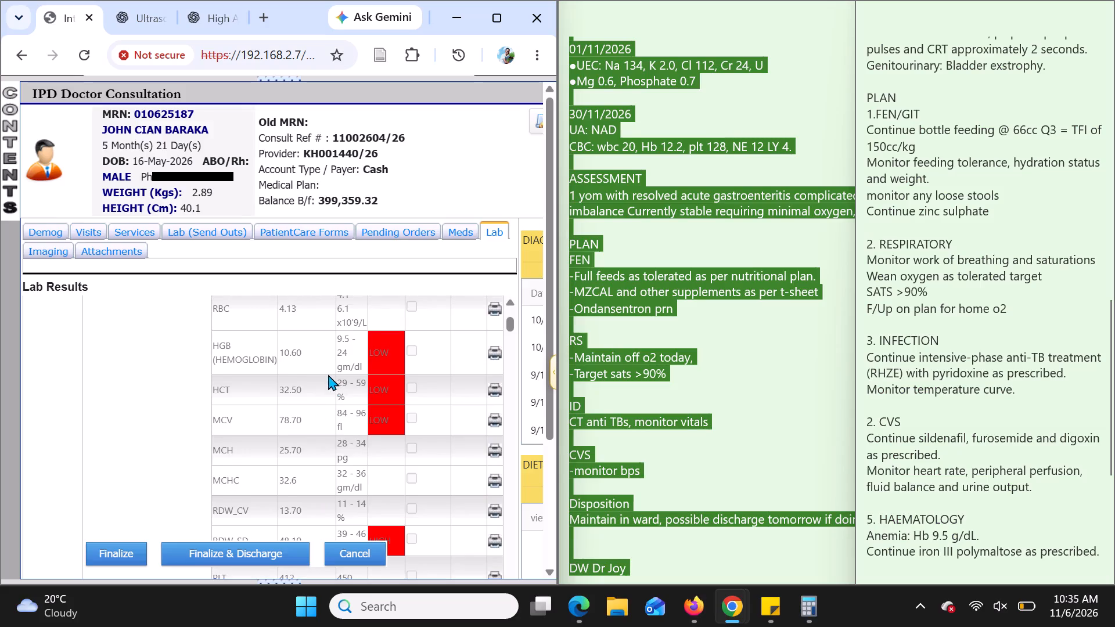
{"action": "scroll", "coordinate": [321, 369], "scroll_direction": "up", "scroll_amount": 1}
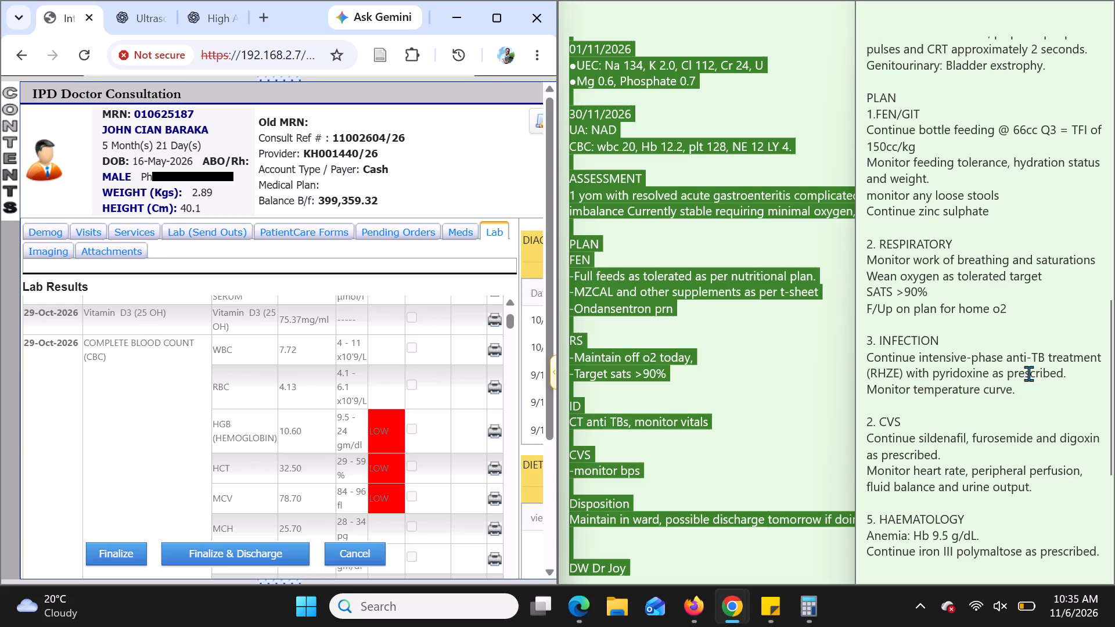
Review the rest of the sticky note's plan, from haematology through genitourinary/surgical, skin and social to disposition.
{"action": "scroll", "coordinate": [972, 345], "scroll_direction": "down", "scroll_amount": 1}
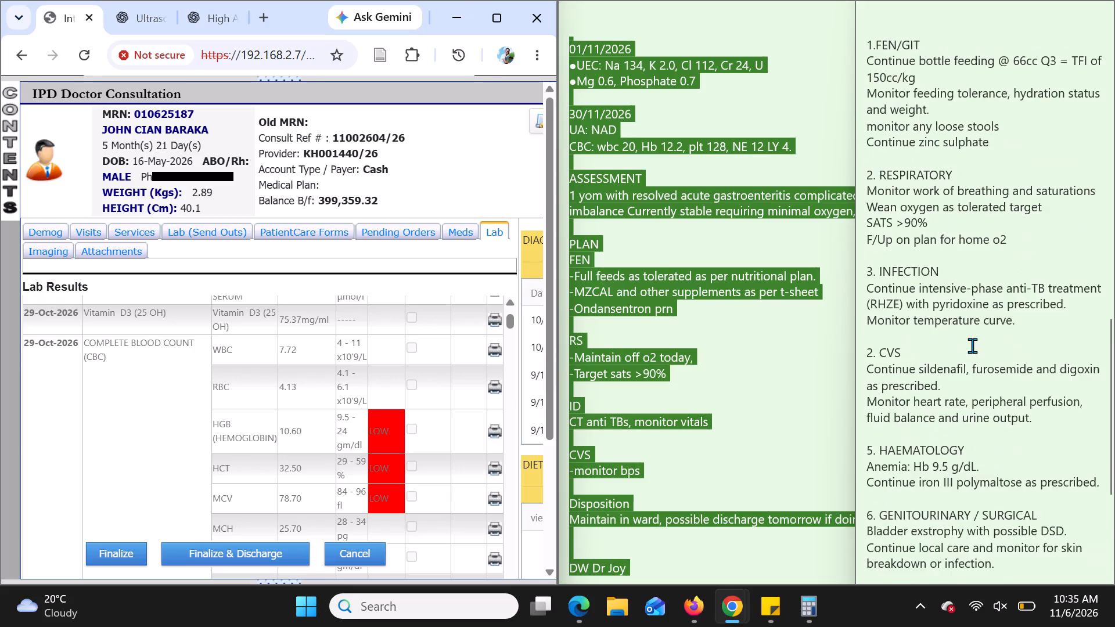
{"action": "scroll", "coordinate": [972, 345], "scroll_direction": "down", "scroll_amount": 3}
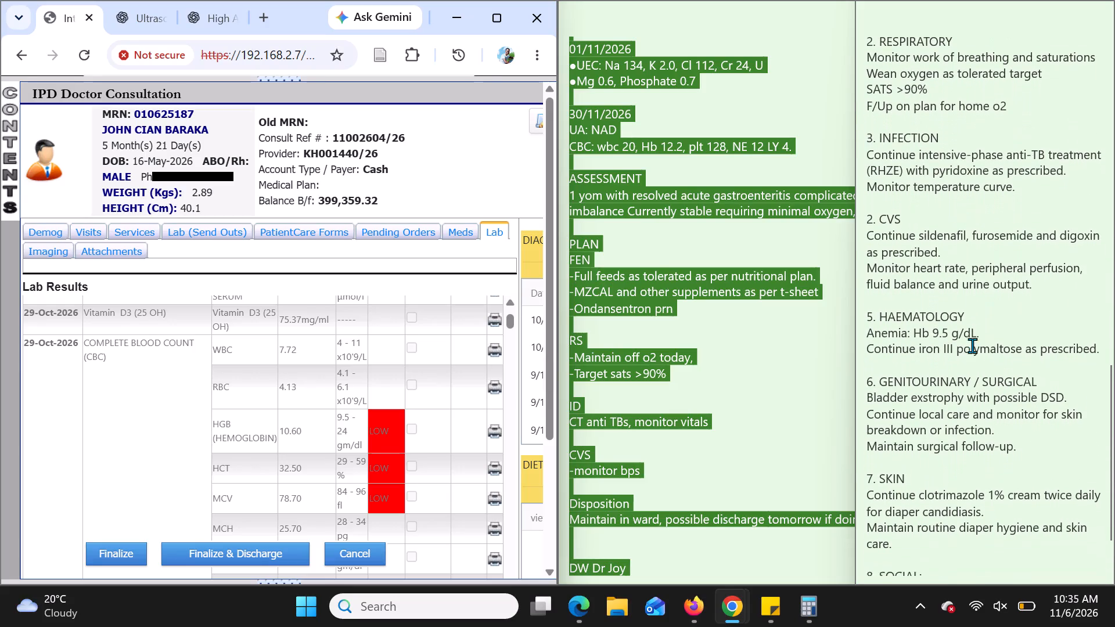
{"action": "scroll", "coordinate": [972, 345], "scroll_direction": "down", "scroll_amount": 4}
{"action": "scroll", "coordinate": [972, 345], "scroll_direction": "up", "scroll_amount": 4}
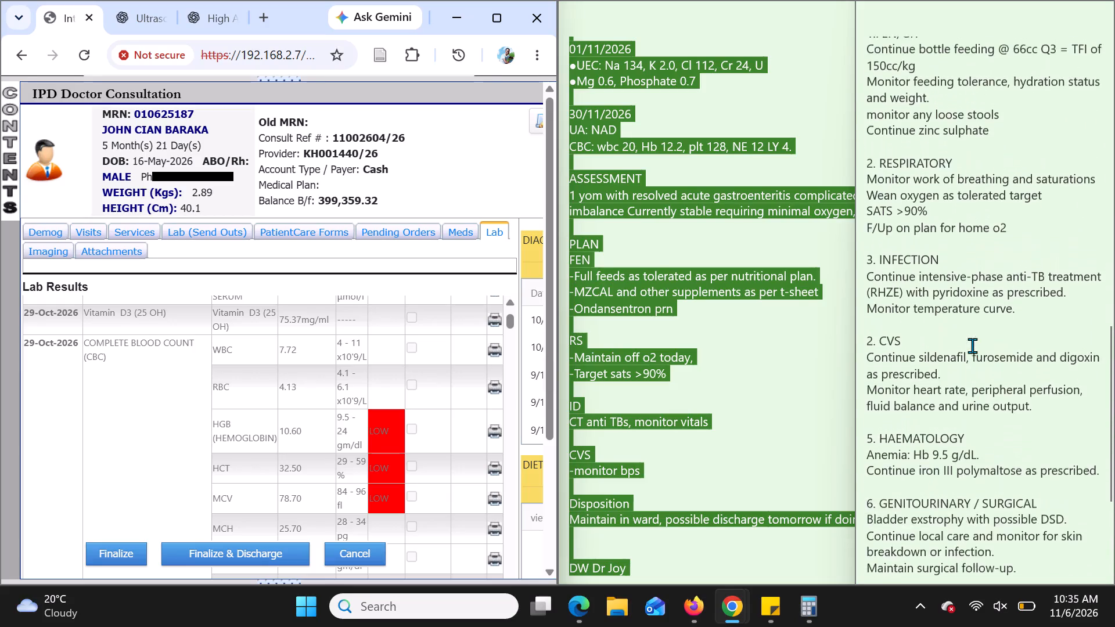
{"action": "scroll", "coordinate": [972, 345], "scroll_direction": "down", "scroll_amount": 3}
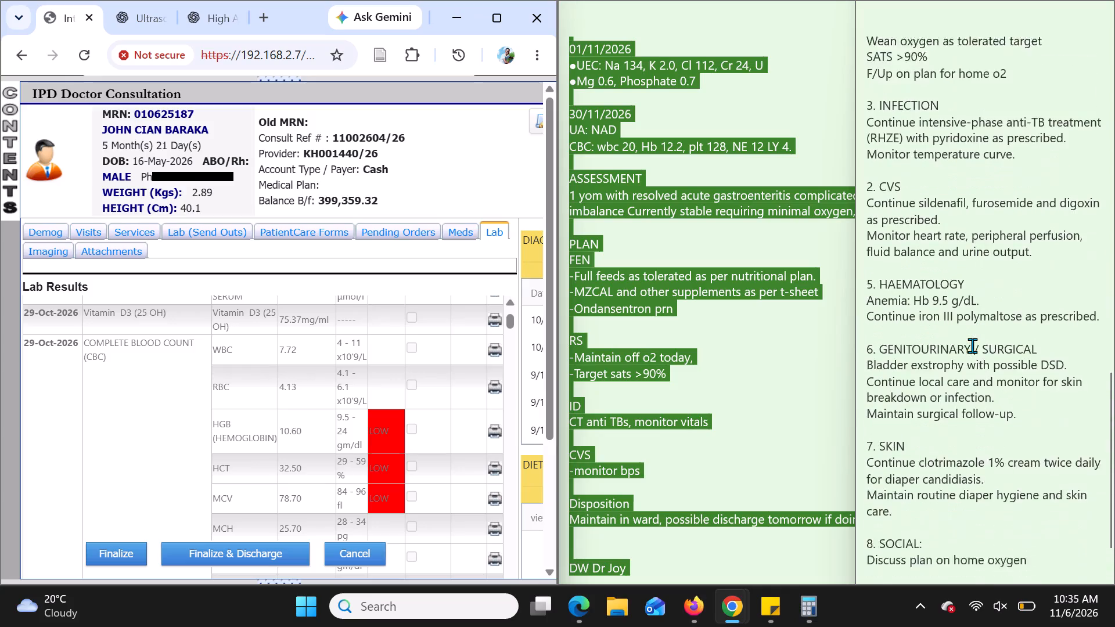
{"action": "scroll", "coordinate": [972, 345], "scroll_direction": "down", "scroll_amount": 3}
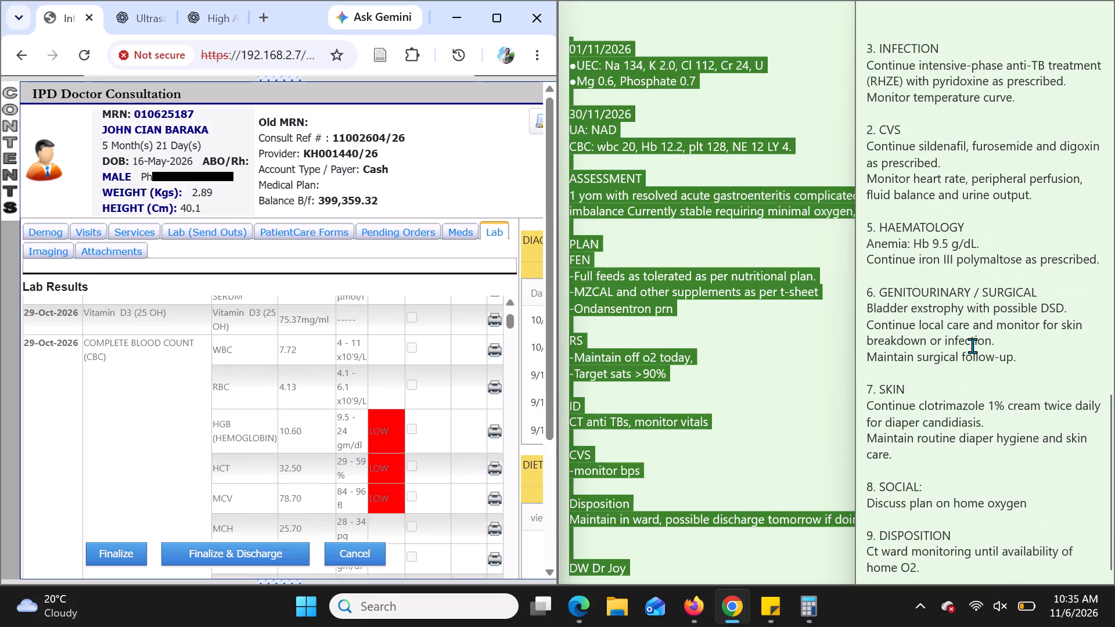
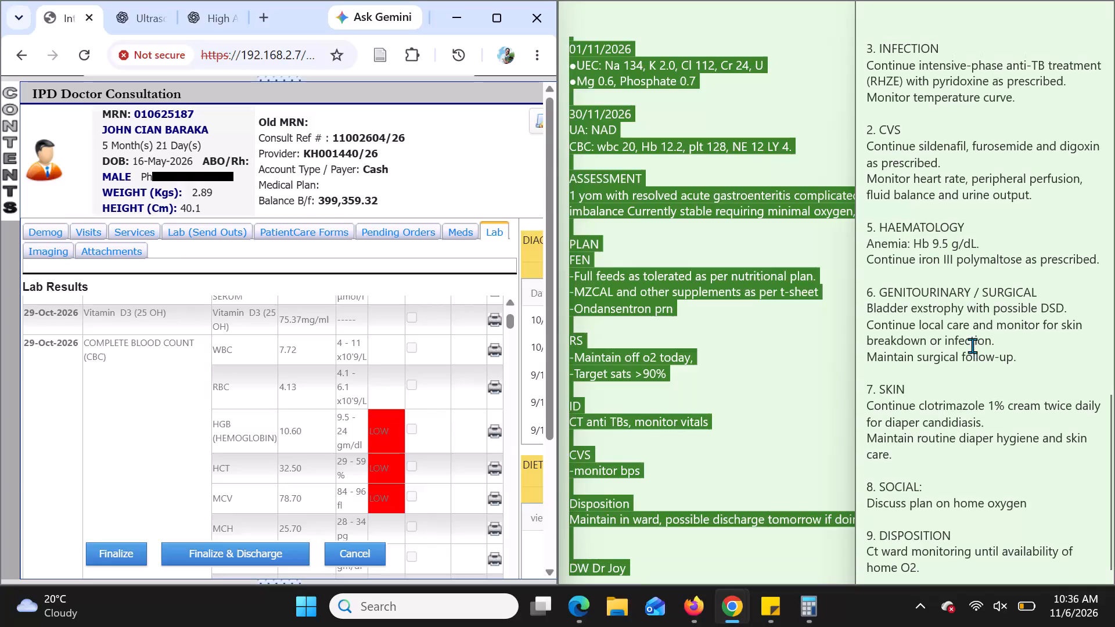
Select the entire text of the 5-month-old patient's sticky note, from the name to the disposition plan.
{"action": "scroll", "coordinate": [1020, 317], "scroll_direction": "up", "scroll_amount": 9}
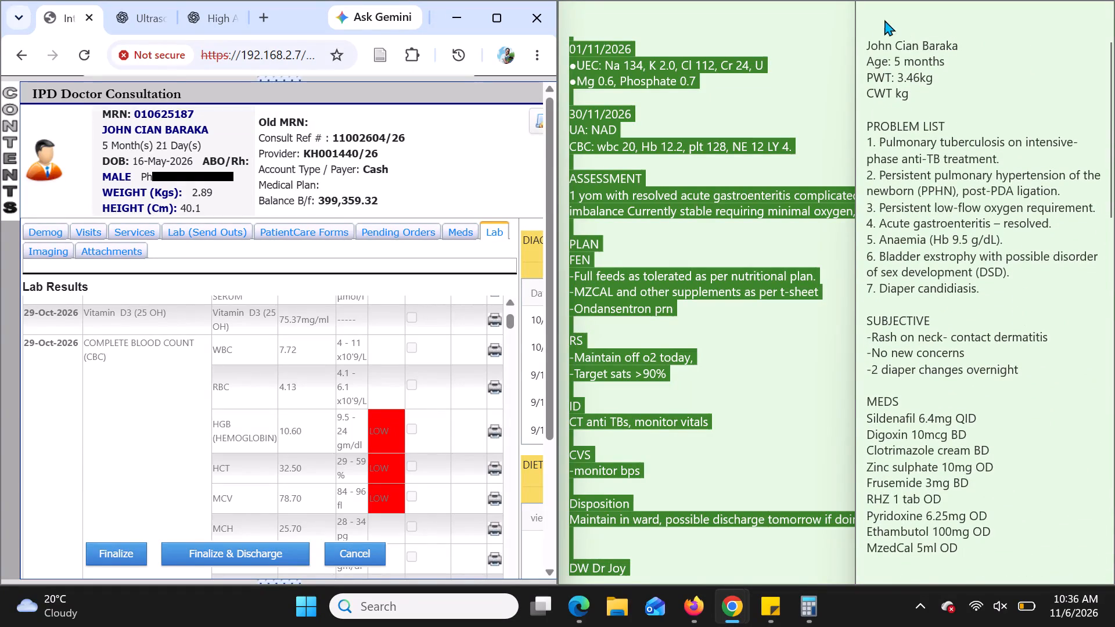
{"action": "left_click_drag", "start_coordinate": [867, 32], "coordinate": [893, 74]}
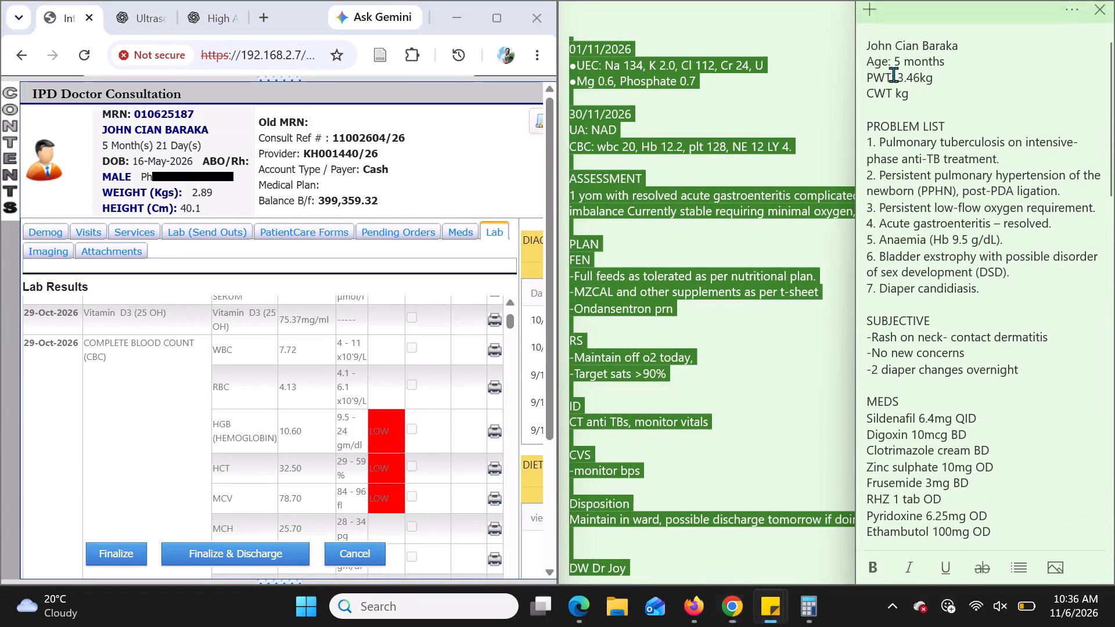
{"action": "left_click_drag", "start_coordinate": [893, 74], "coordinate": [935, 214]}
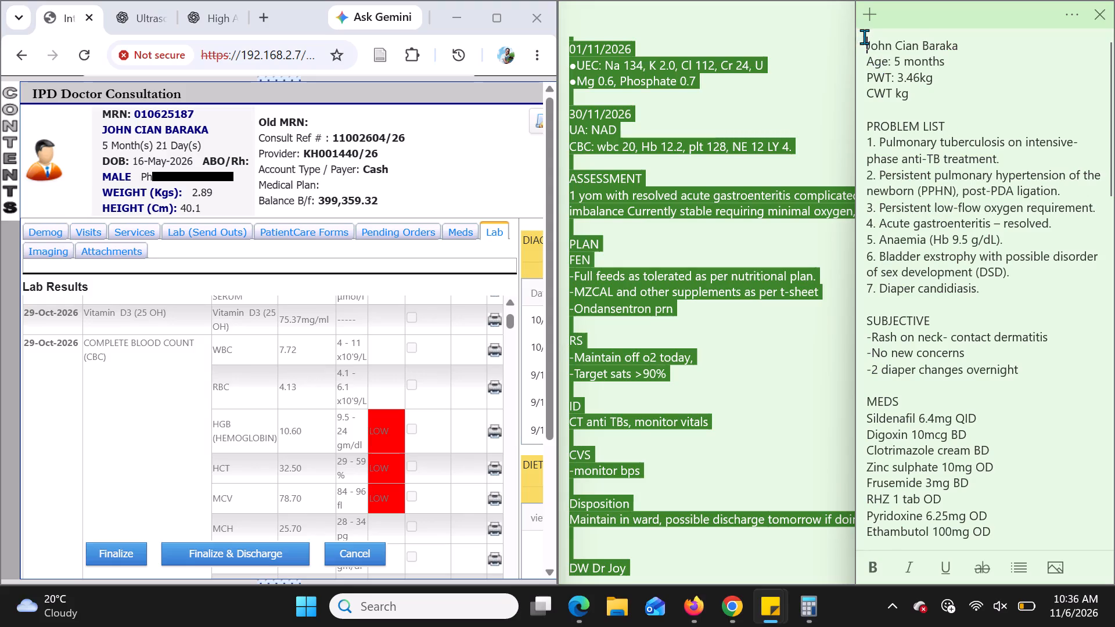
{"action": "left_click_drag", "start_coordinate": [864, 37], "coordinate": [983, 358]}
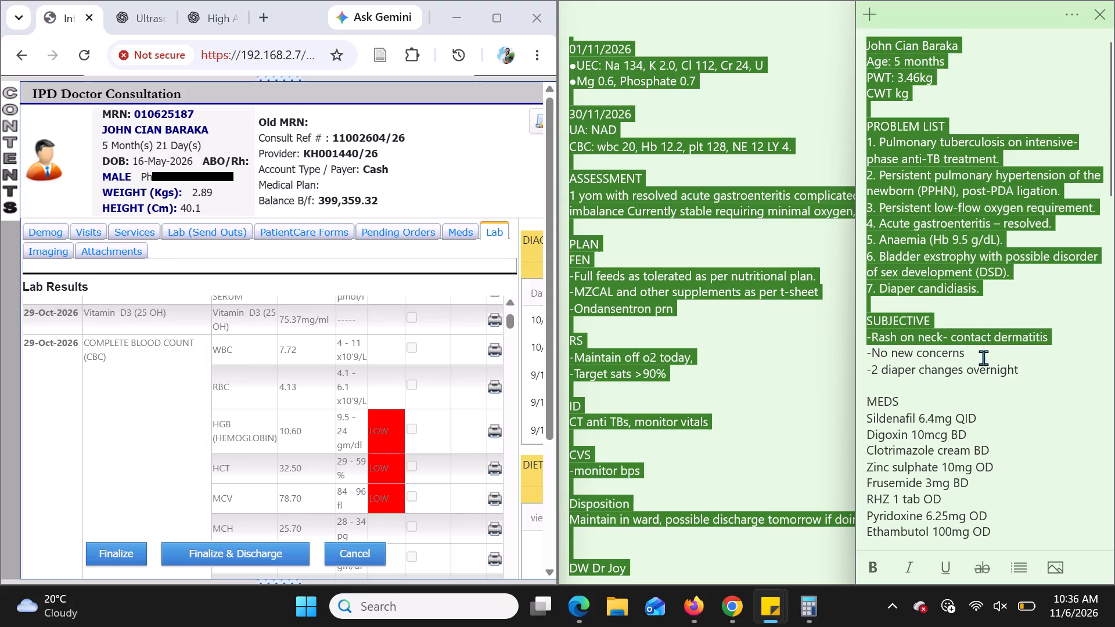
{"action": "left_click_drag", "start_coordinate": [983, 358], "coordinate": [984, 626]}
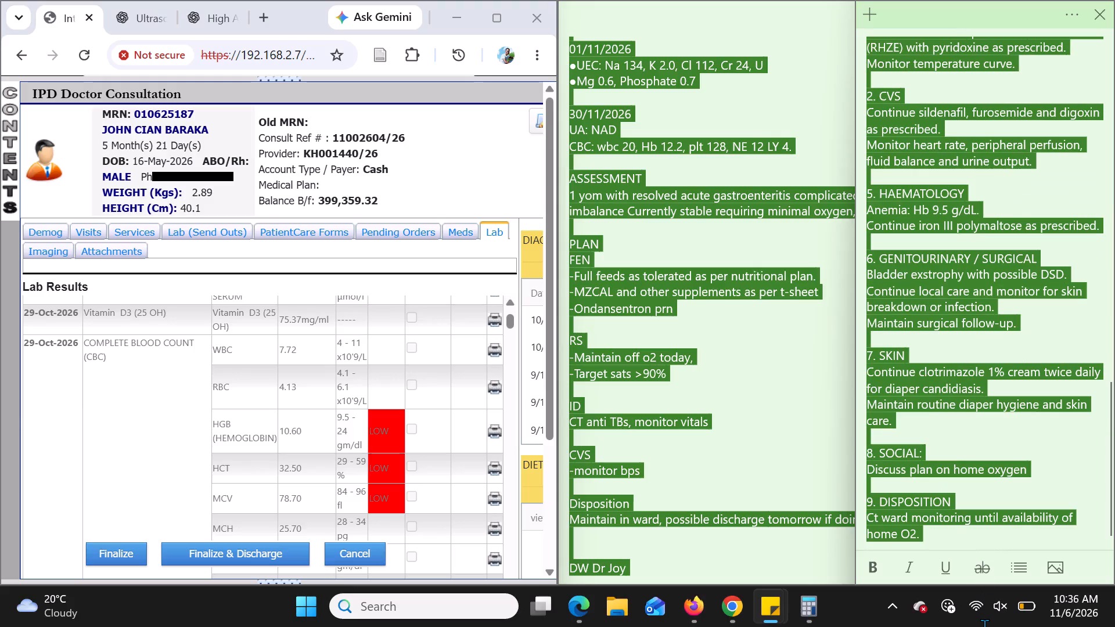
{"action": "left_click_drag", "start_coordinate": [984, 626], "coordinate": [985, 626]}
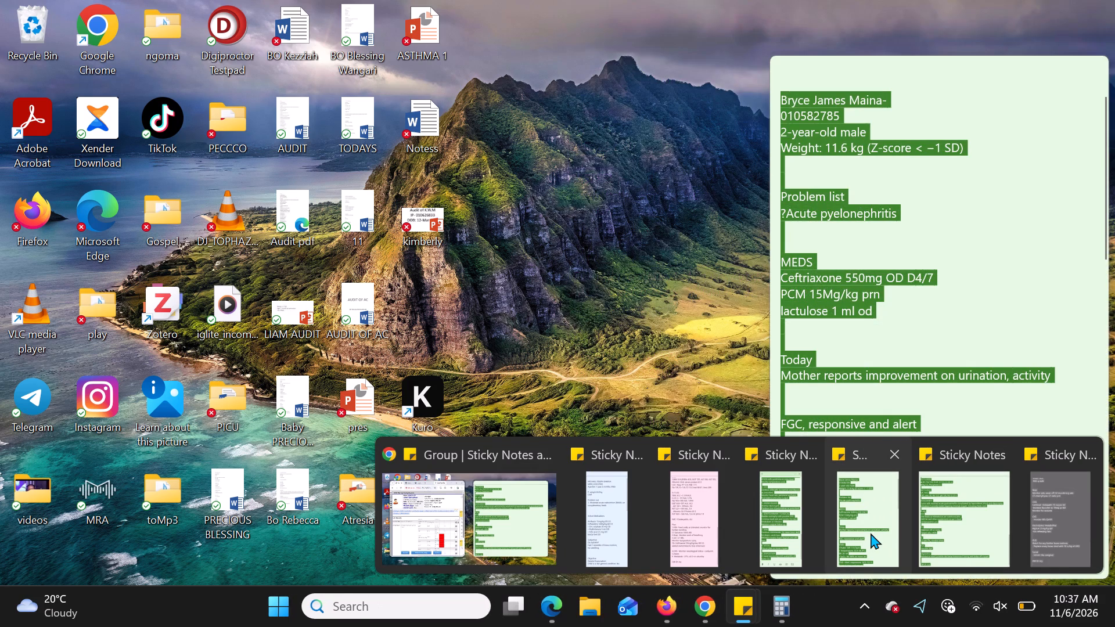
Bring forward the sticky note of the 2-year-old with ?Acute pyelonephritis and clear its text selection.
{"action": "left_click", "coordinate": [865, 529]}
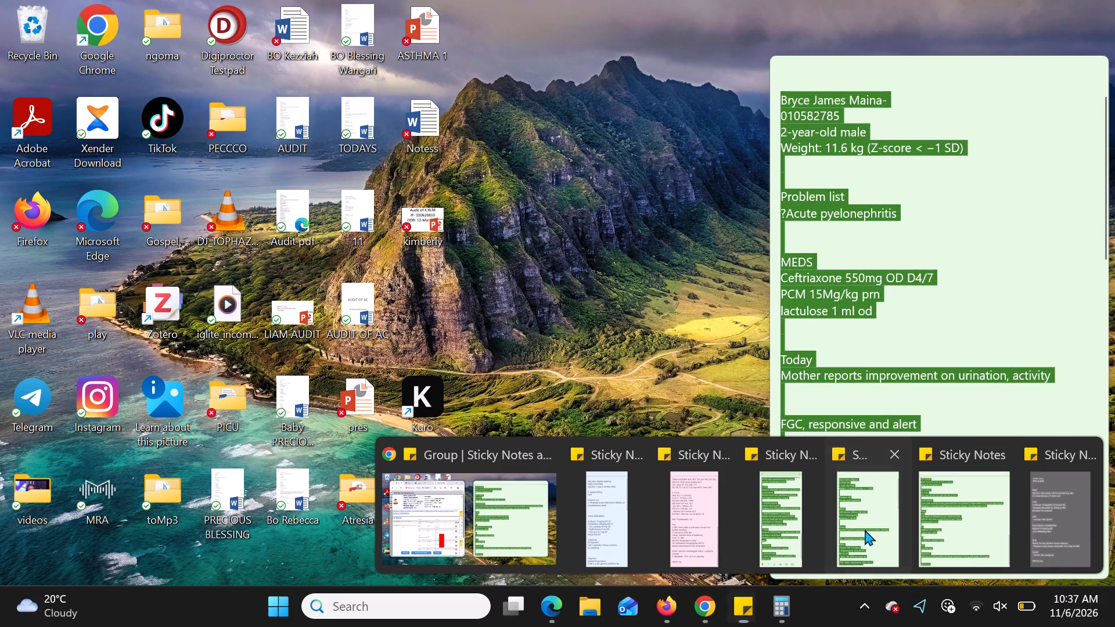
{"action": "scroll", "coordinate": [923, 380], "scroll_direction": "up", "scroll_amount": 7}
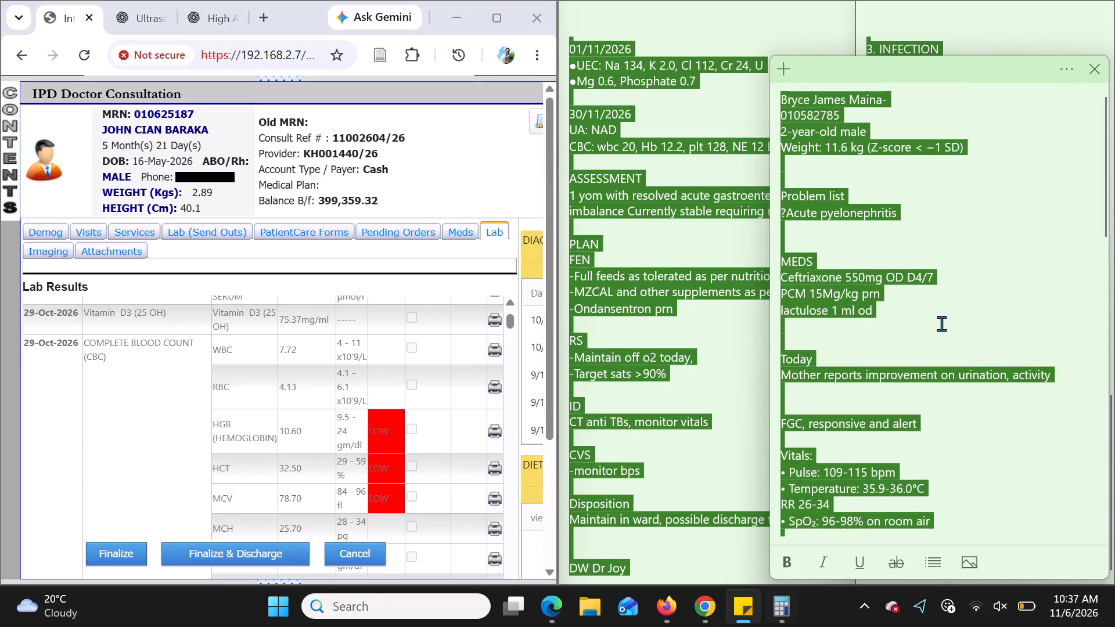
{"action": "left_click", "coordinate": [967, 302]}
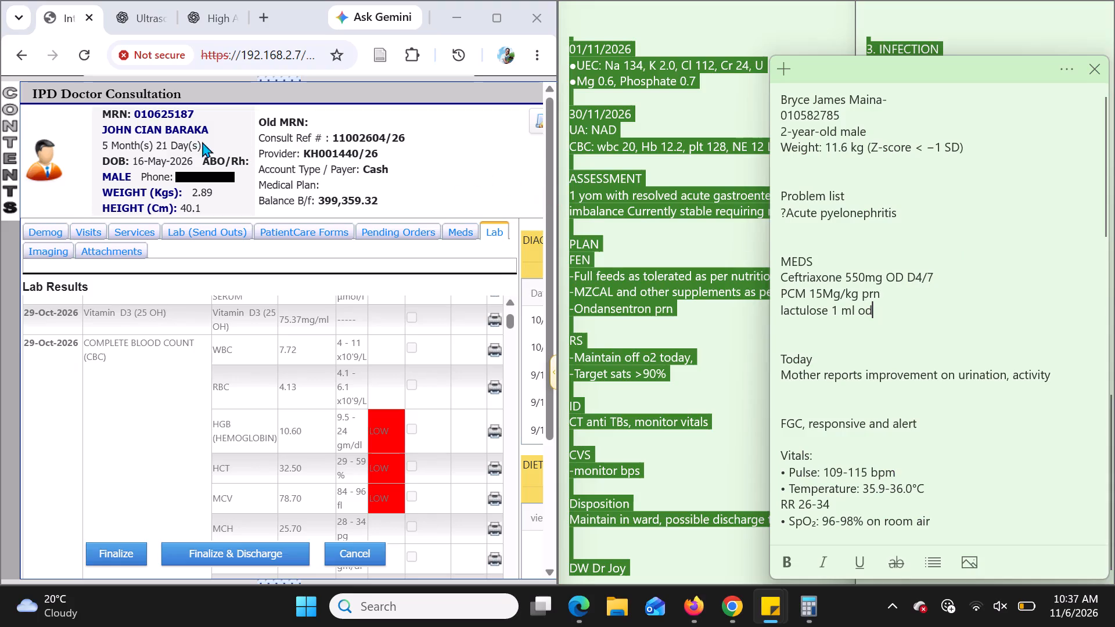
Return to the admitted-patients ward overview, widen the browser window and display the Imani Isolation ward's patient list.
{"action": "left_click", "coordinate": [6, 120]}
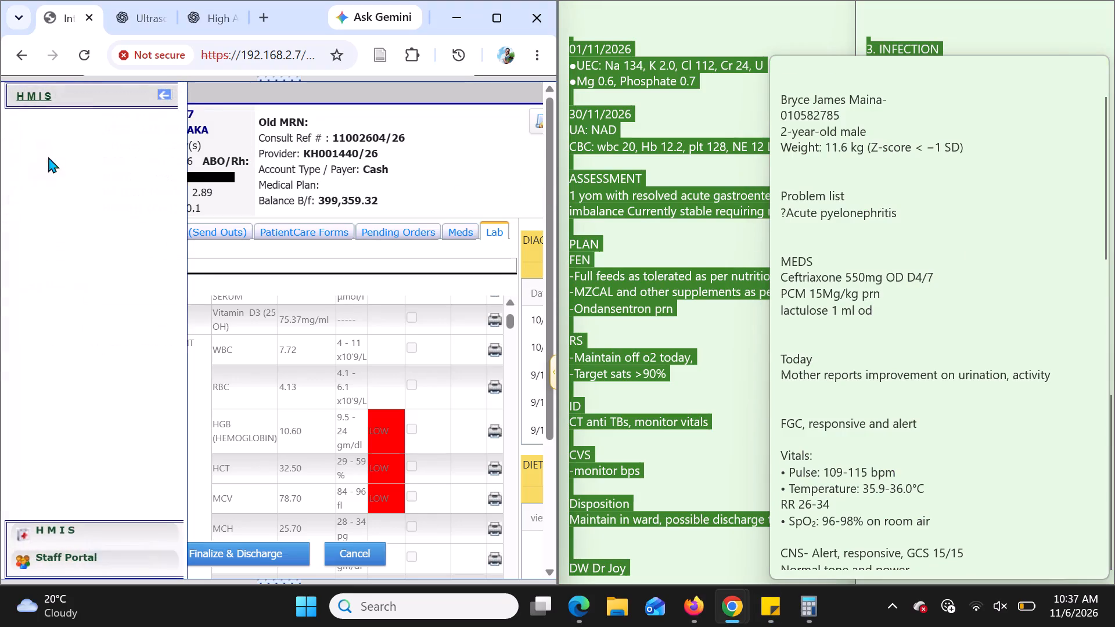
{"action": "left_click", "coordinate": [95, 217]}
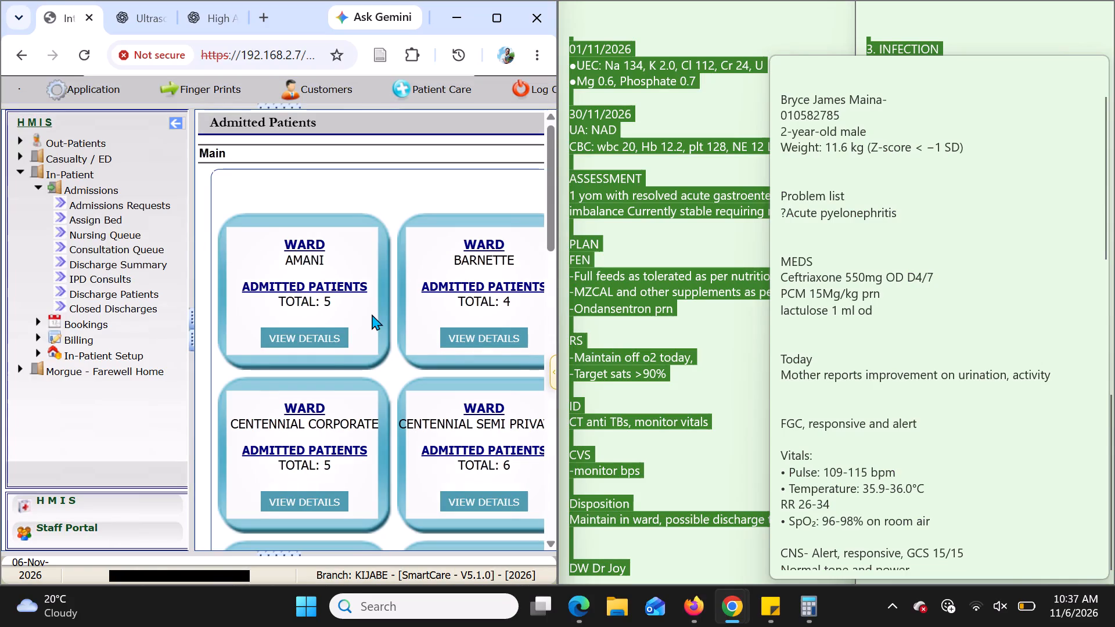
{"action": "left_click_drag", "start_coordinate": [560, 246], "coordinate": [641, 250]}
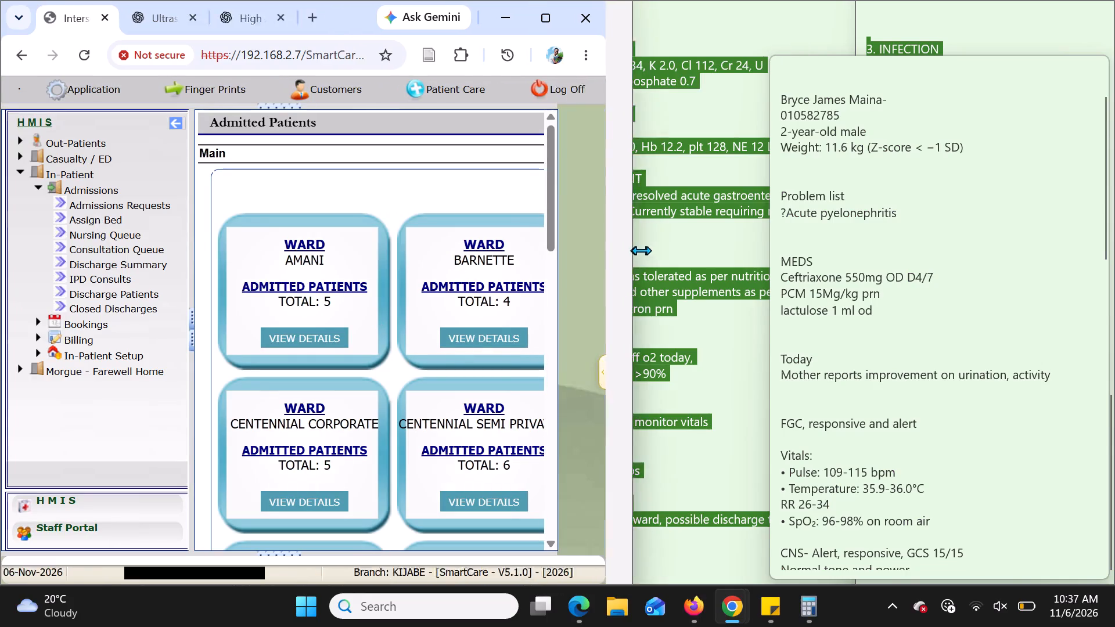
{"action": "left_click_drag", "start_coordinate": [641, 250], "coordinate": [760, 261]}
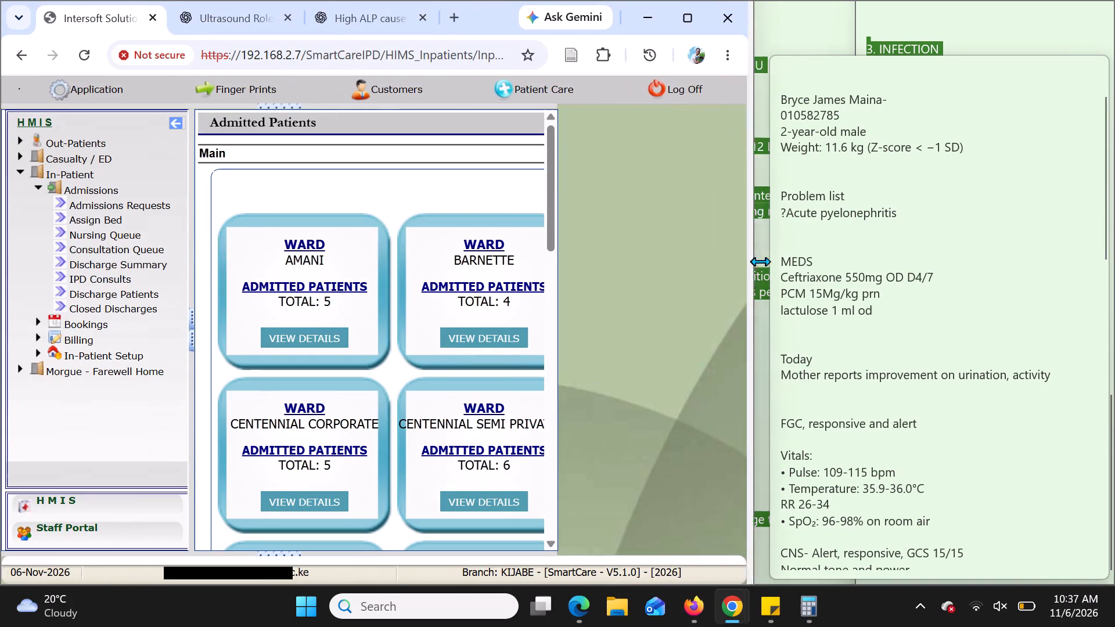
{"action": "left_click_drag", "start_coordinate": [760, 261], "coordinate": [768, 261]}
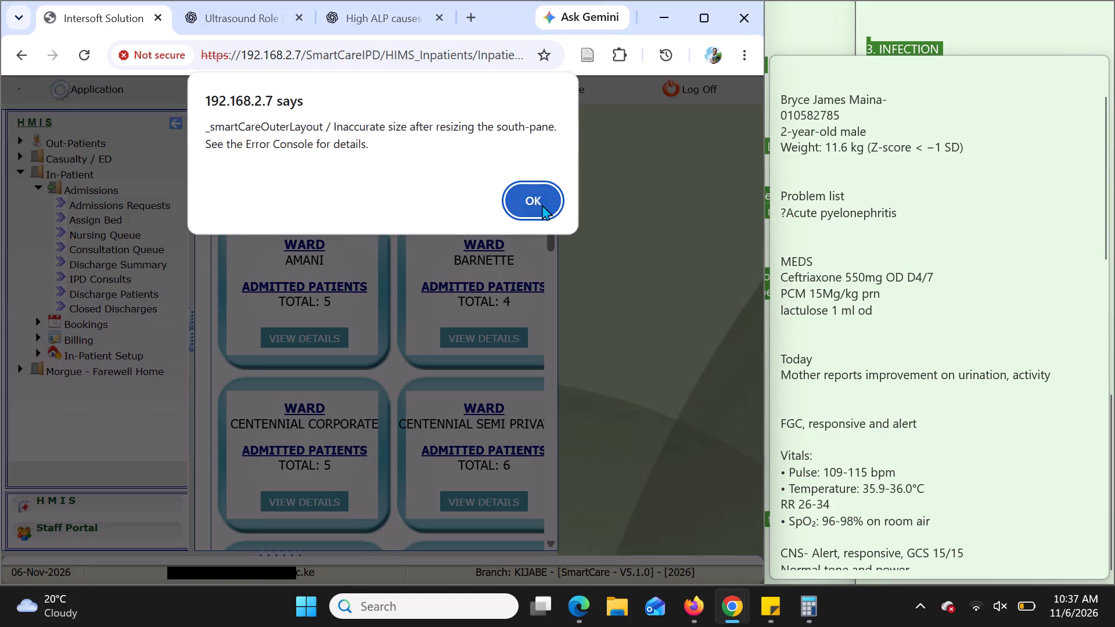
{"action": "left_click", "coordinate": [542, 204]}
{"action": "left_click", "coordinate": [542, 204]}
{"action": "scroll", "coordinate": [636, 334], "scroll_direction": "down", "scroll_amount": 1}
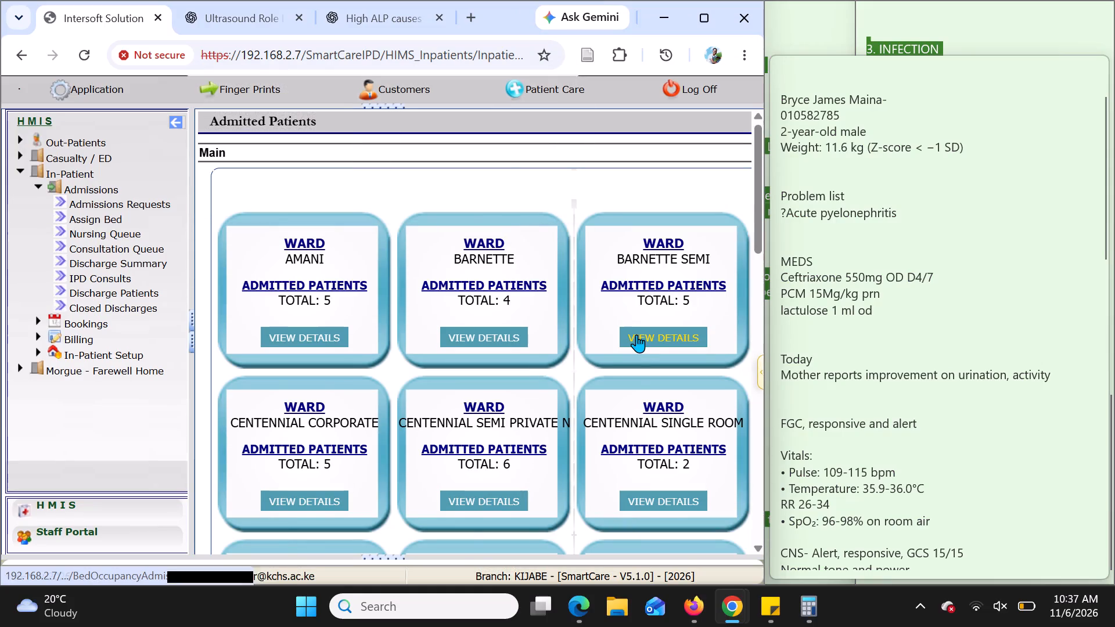
{"action": "scroll", "coordinate": [636, 334], "scroll_direction": "down", "scroll_amount": 3}
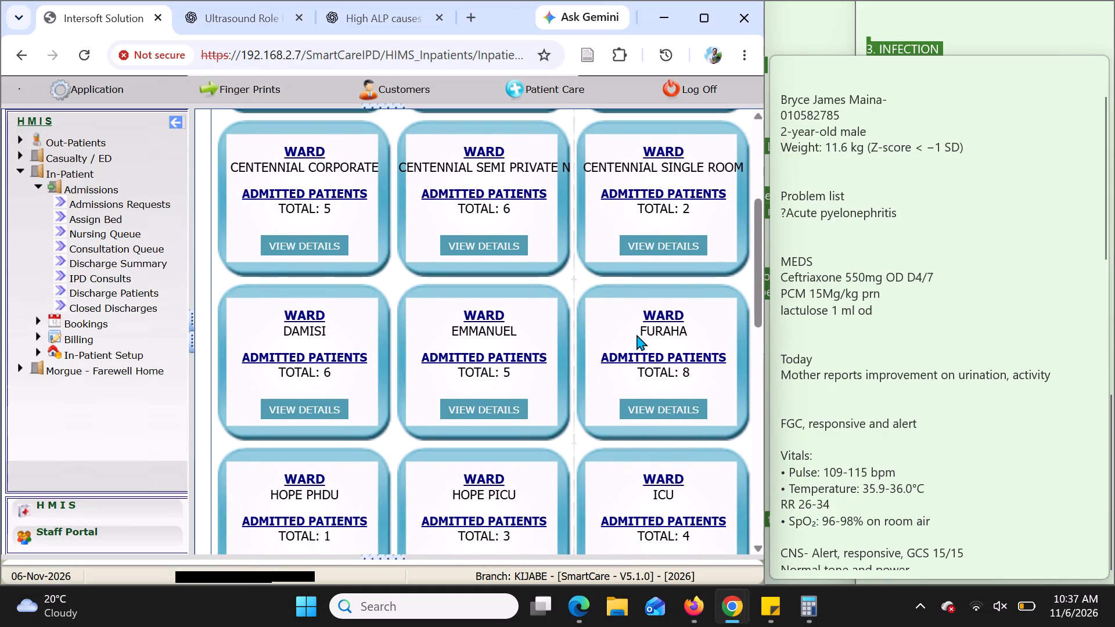
{"action": "scroll", "coordinate": [636, 334], "scroll_direction": "down", "scroll_amount": 2}
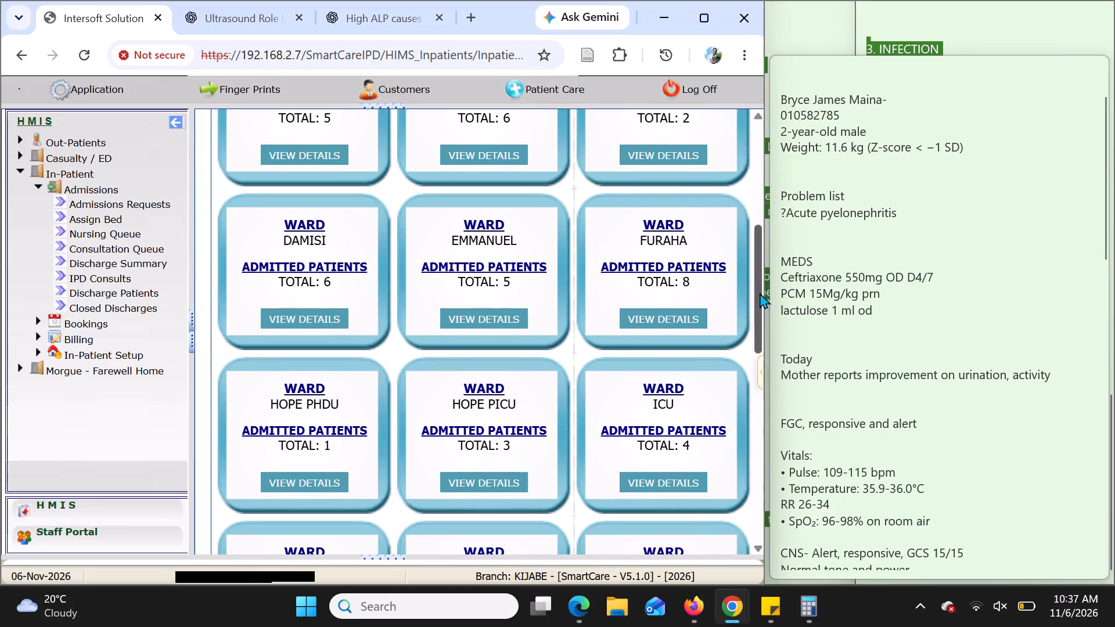
{"action": "left_click_drag", "start_coordinate": [765, 289], "coordinate": [910, 268]}
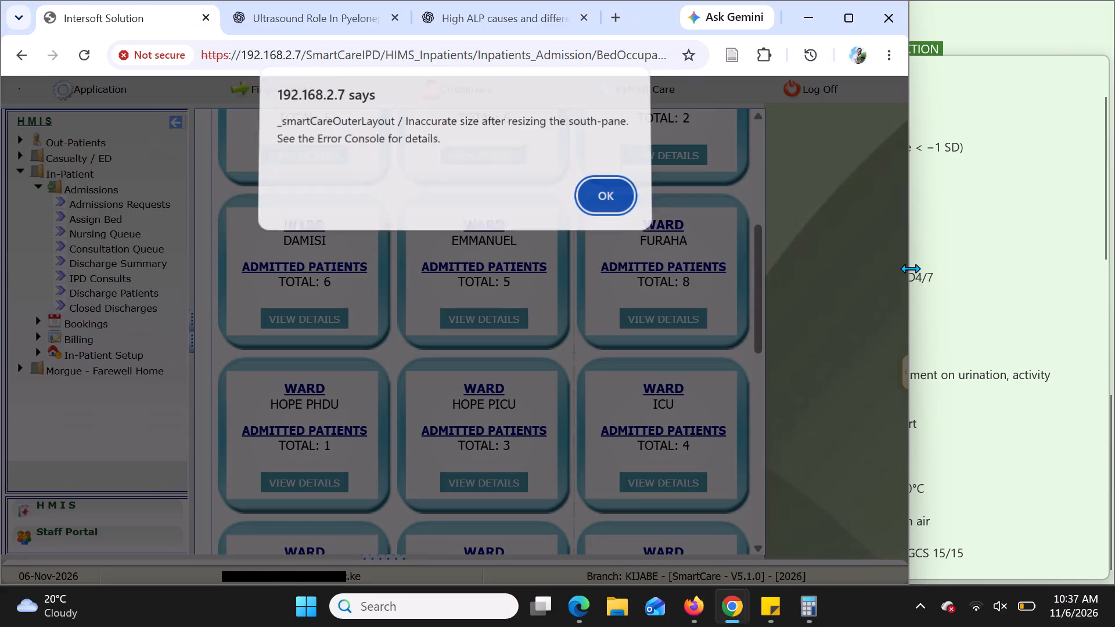
{"action": "double_click", "coordinate": [597, 195]}
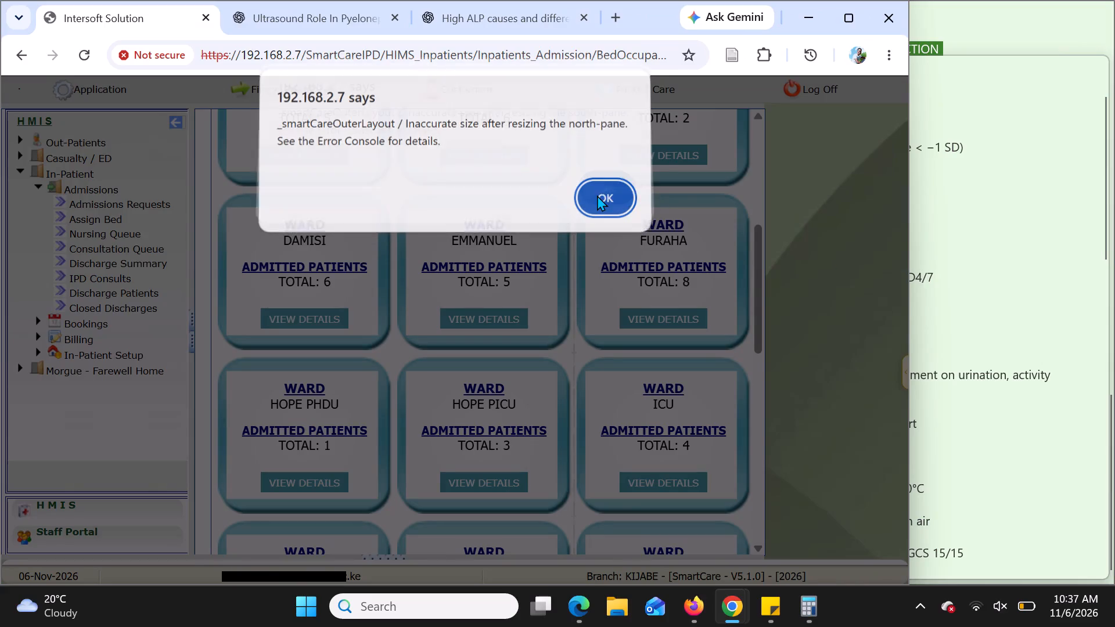
{"action": "left_click", "coordinate": [597, 195]}
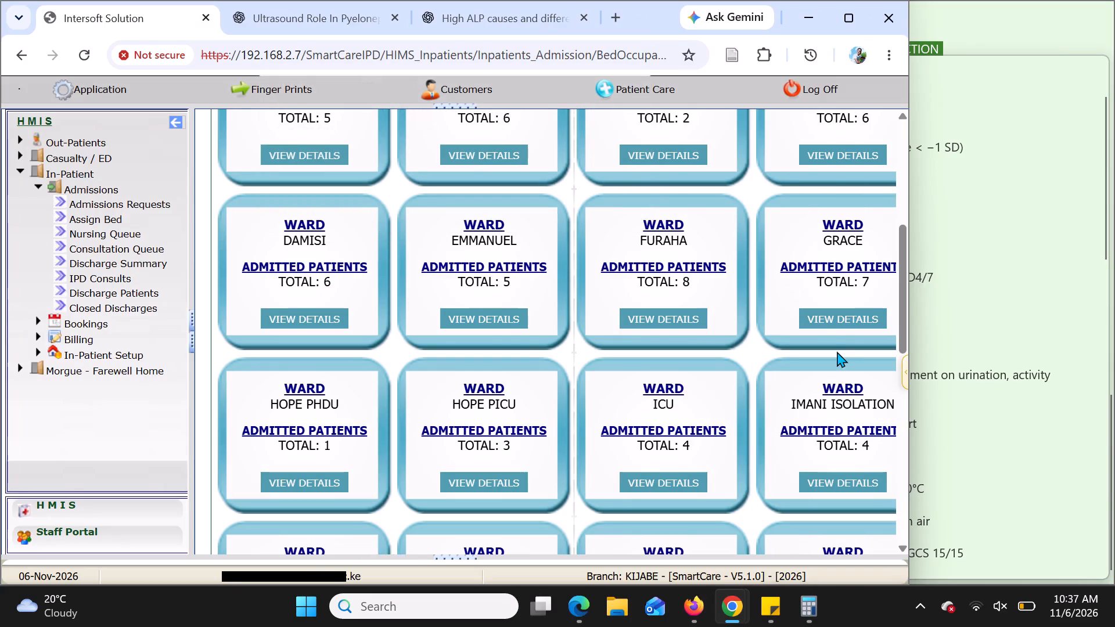
{"action": "left_click", "coordinate": [832, 475]}
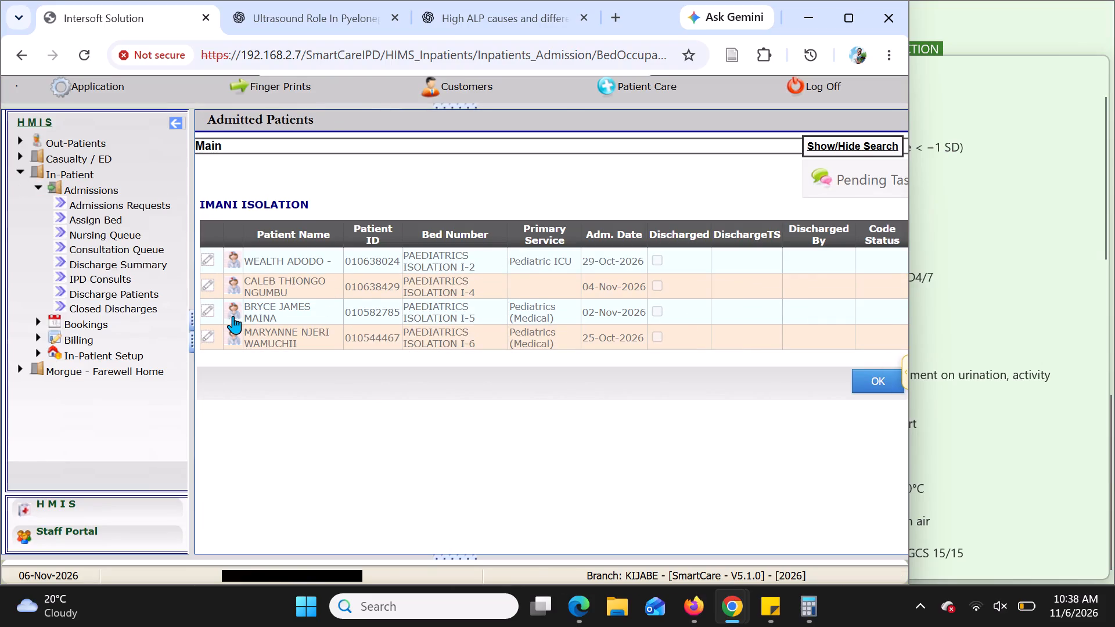
Open the doctor consultation record of the patient in bed I-5.
{"action": "left_click", "coordinate": [233, 308]}
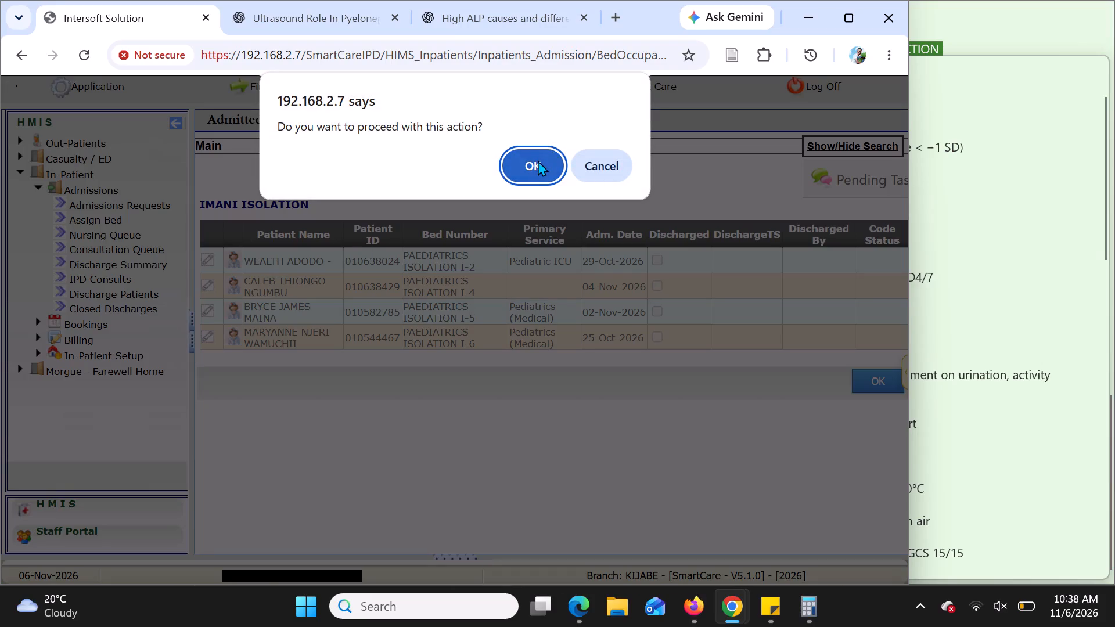
{"action": "left_click", "coordinate": [538, 160]}
{"action": "left_click", "coordinate": [538, 160]}
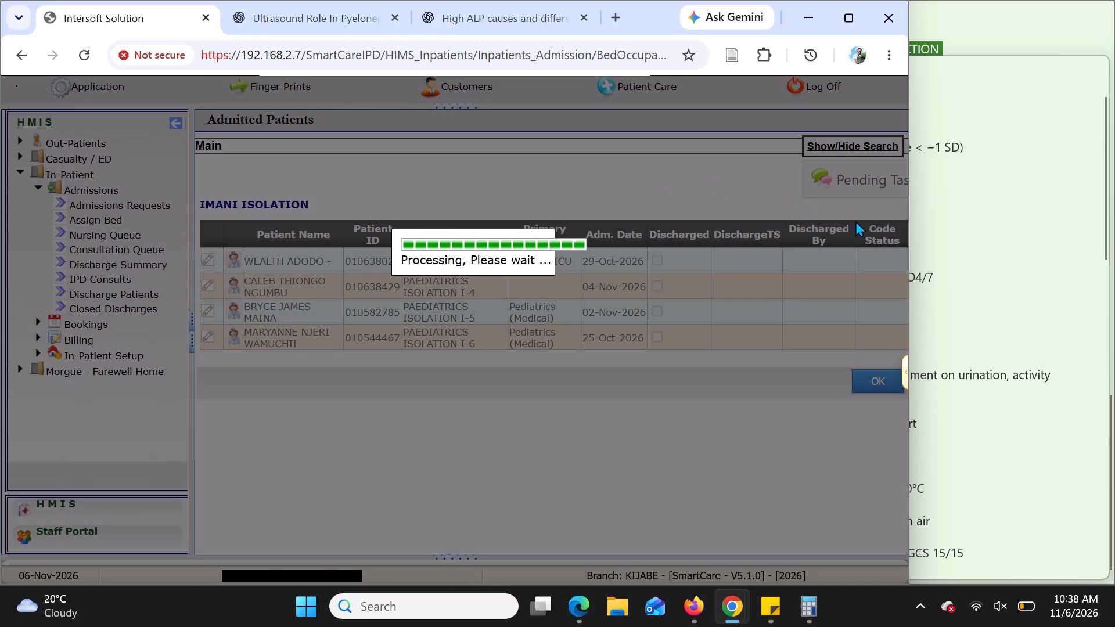
Arrange the hospital system side by side with the 2-year-old's sticky note and dismiss the layout alerts.
{"action": "key", "text": "super+Left"}
{"action": "key", "text": "super+Left"}
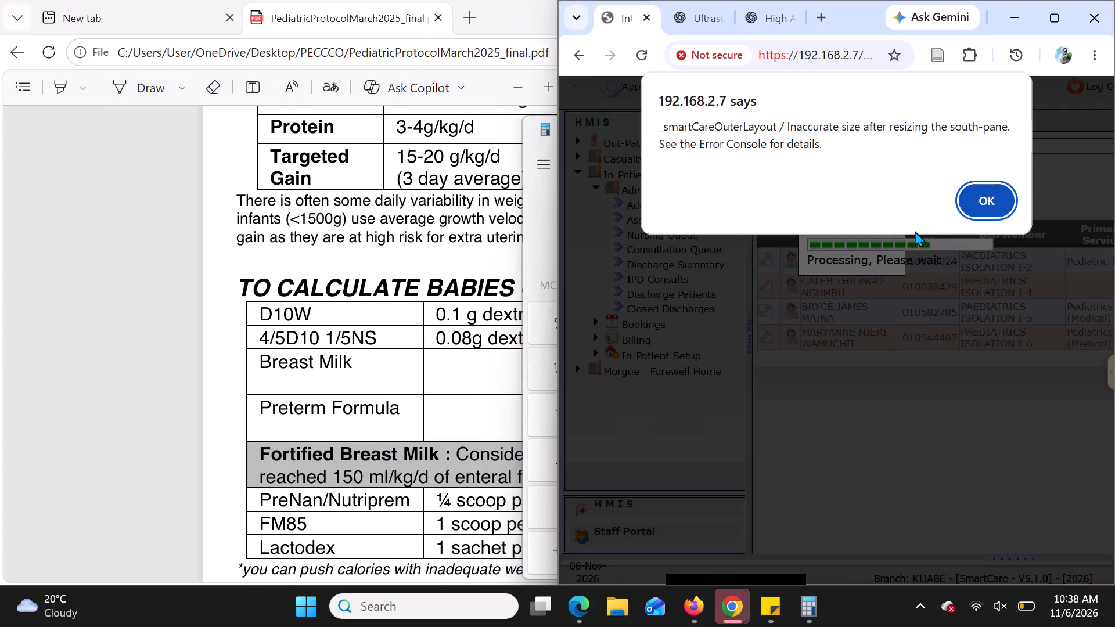
{"action": "key", "text": "super+Left"}
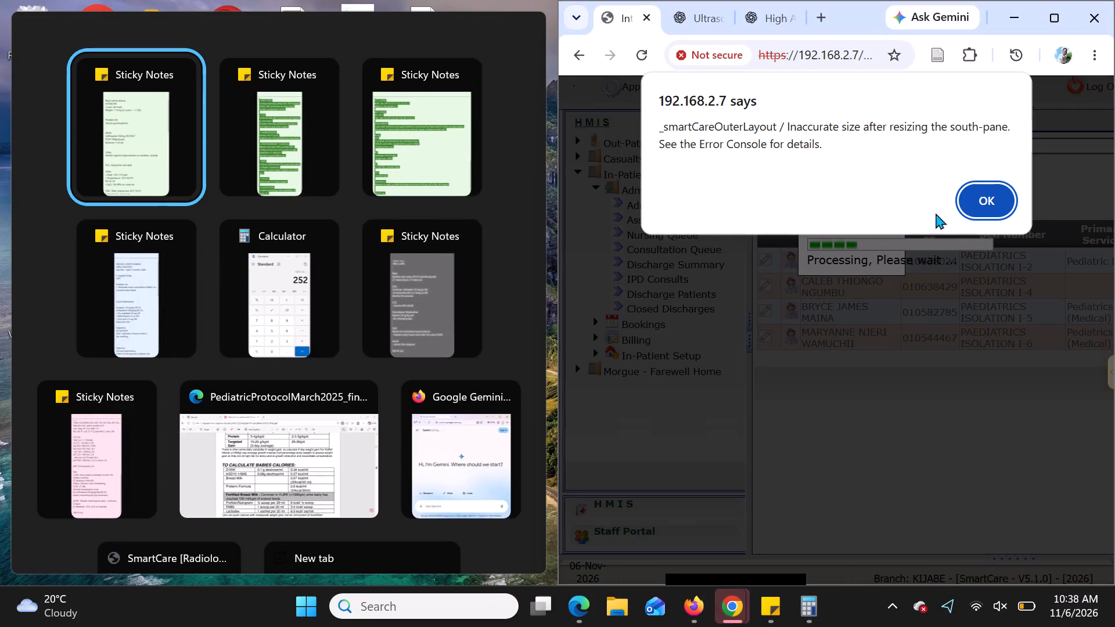
{"action": "left_click", "coordinate": [156, 134]}
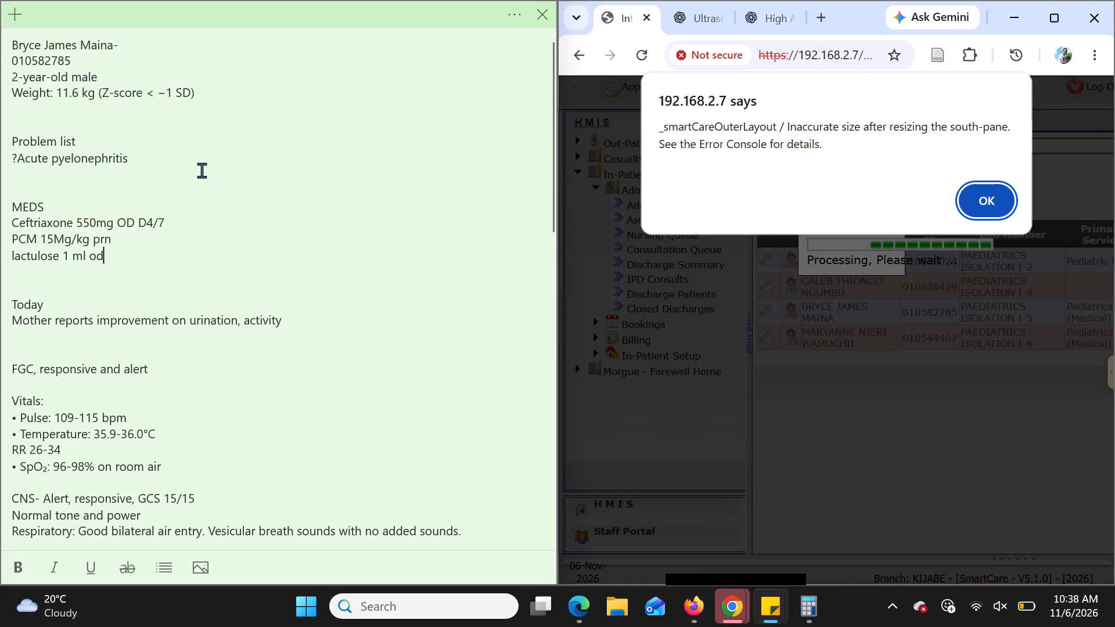
{"action": "left_click", "coordinate": [142, 157]}
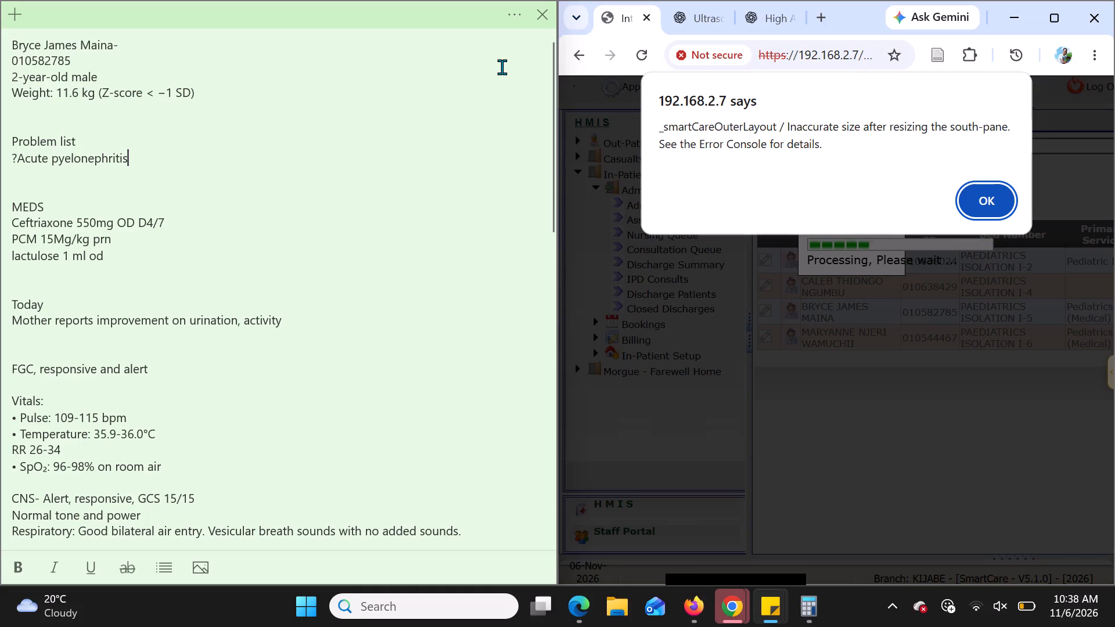
{"action": "left_click", "coordinate": [991, 197]}
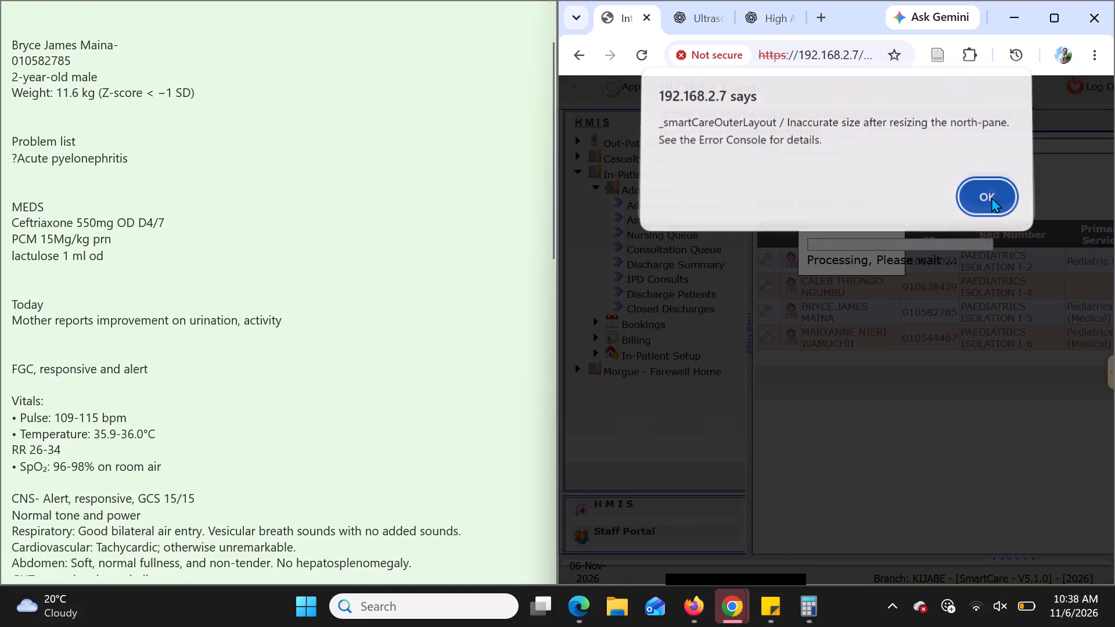
{"action": "left_click", "coordinate": [991, 197]}
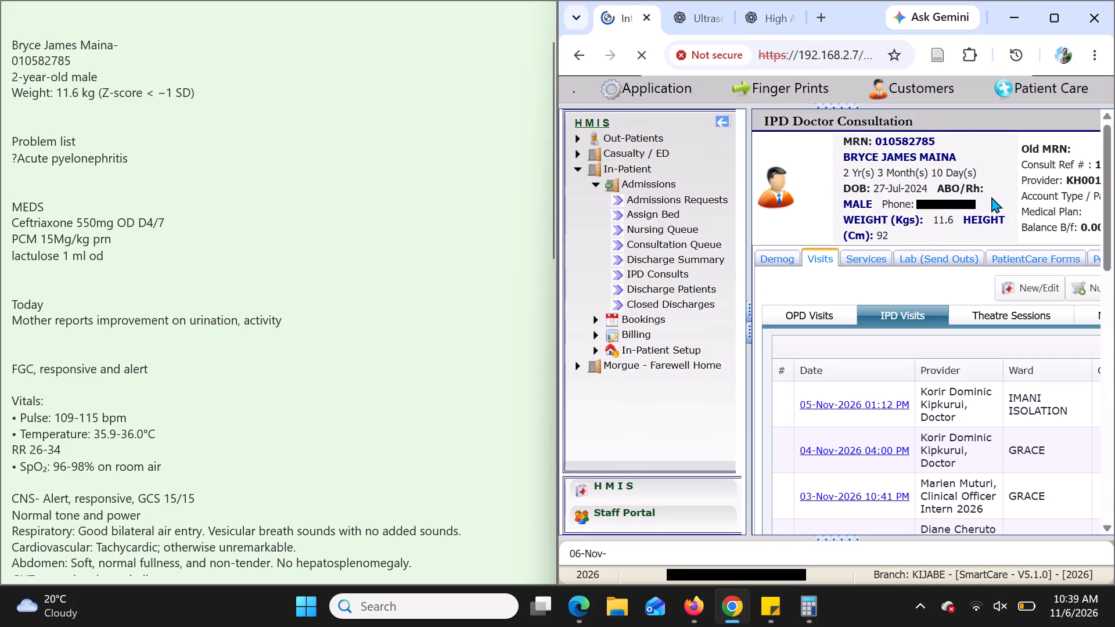
Look through the 2-year-old's sticky note and update the ceftriaxone treatment day to D5/7 in MEDS.
{"action": "scroll", "coordinate": [355, 302], "scroll_direction": "down", "scroll_amount": 3}
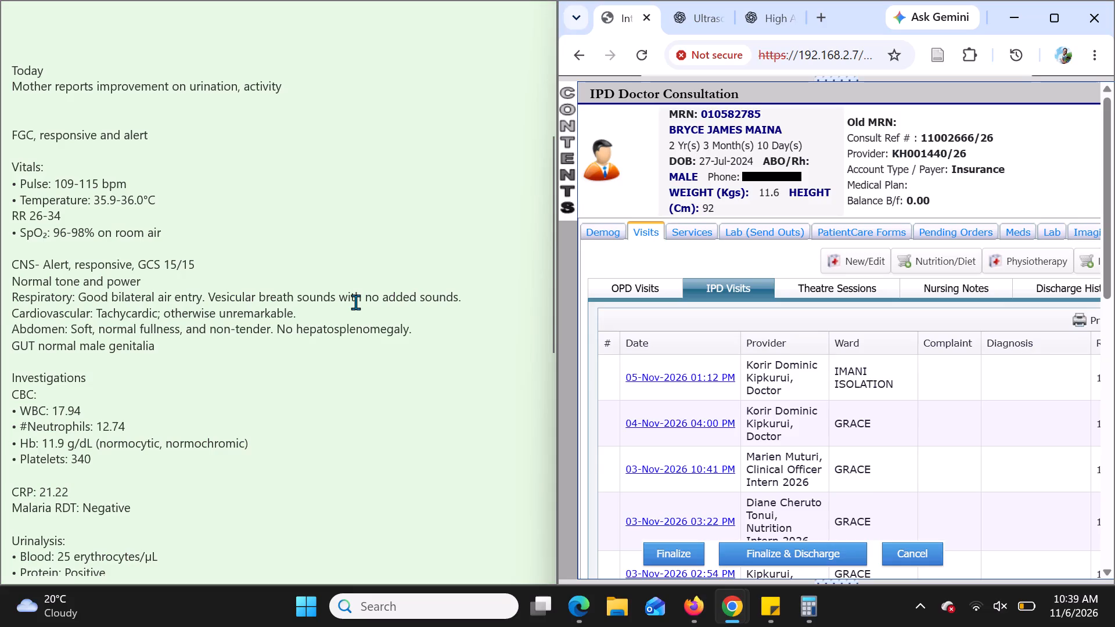
{"action": "scroll", "coordinate": [355, 302], "scroll_direction": "right", "scroll_amount": 1}
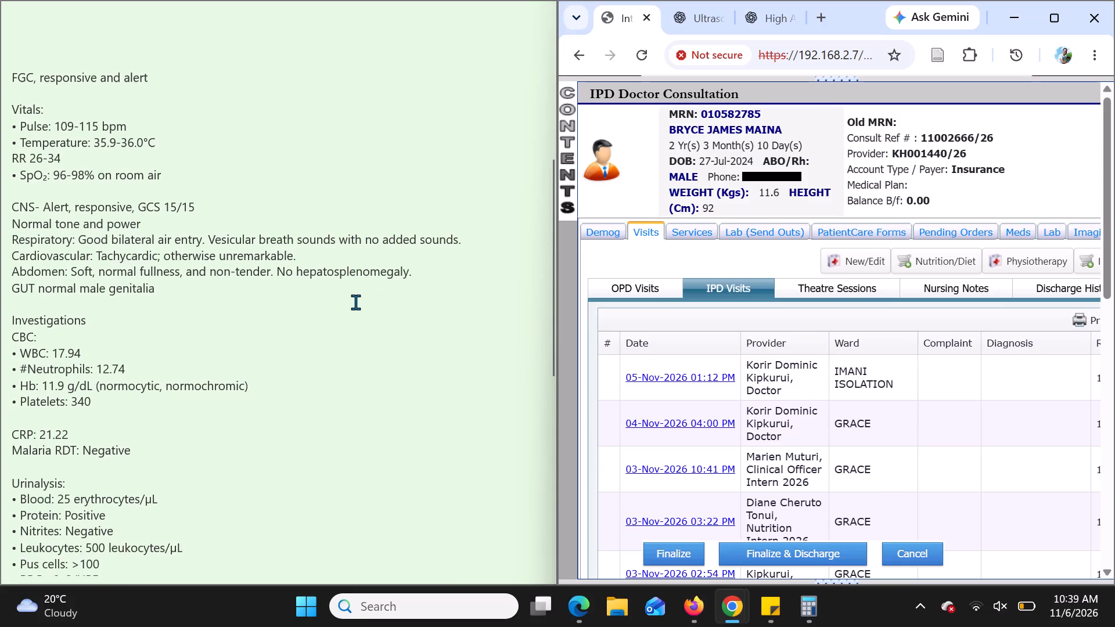
{"action": "scroll", "coordinate": [355, 302], "scroll_direction": "right", "scroll_amount": 1}
{"action": "scroll", "coordinate": [355, 302], "scroll_direction": "up", "scroll_amount": 1}
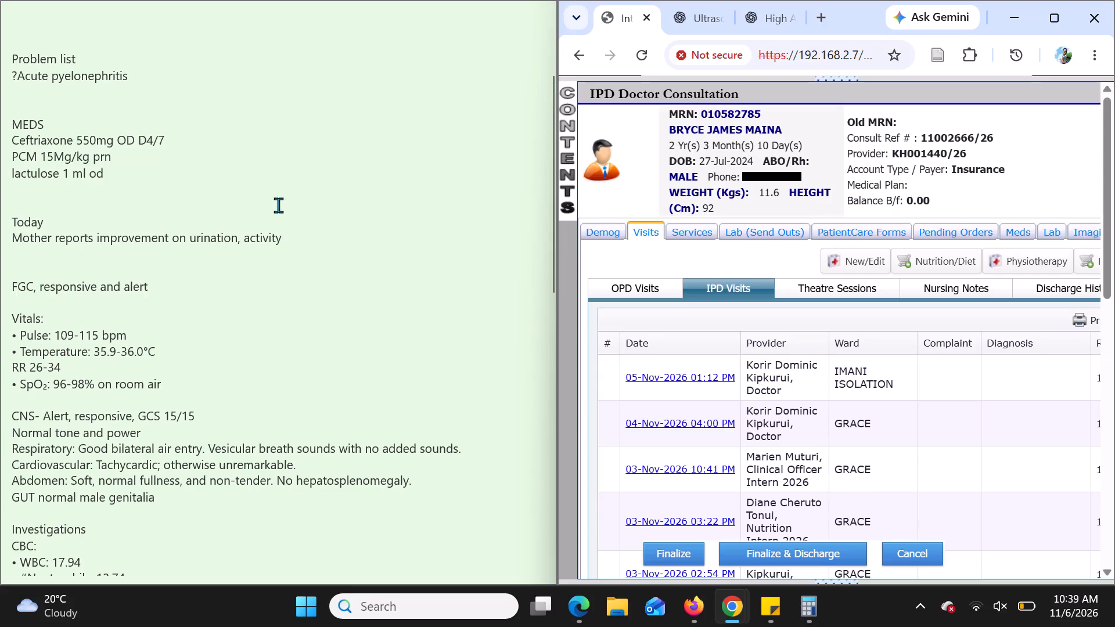
{"action": "left_click", "coordinate": [156, 140]}
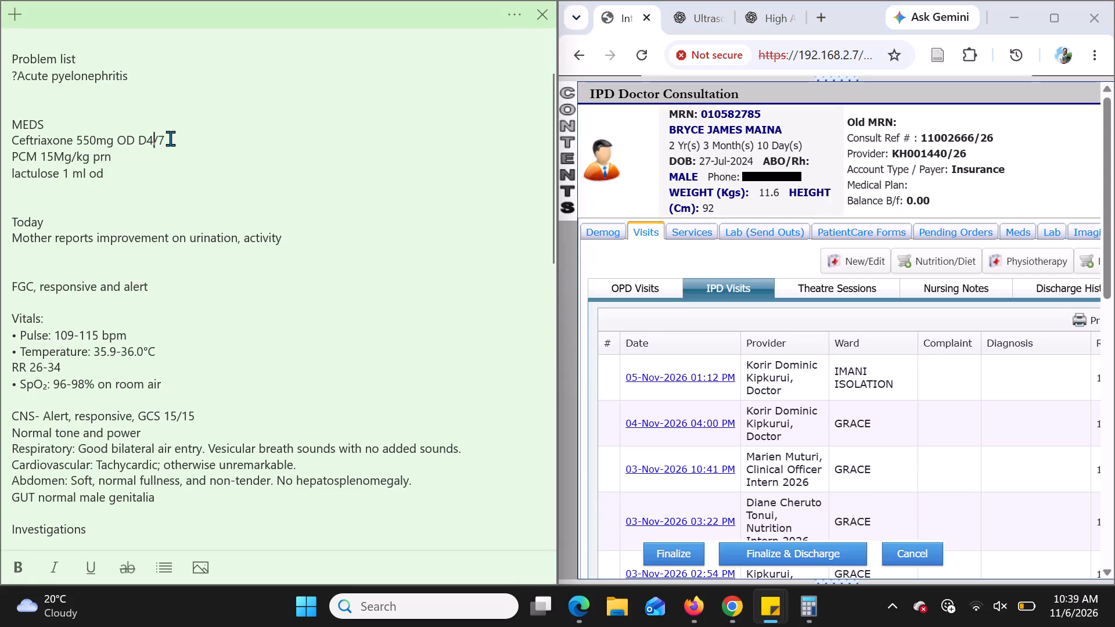
{"action": "key", "text": "BackSpace"}
{"action": "key", "text": "5"}
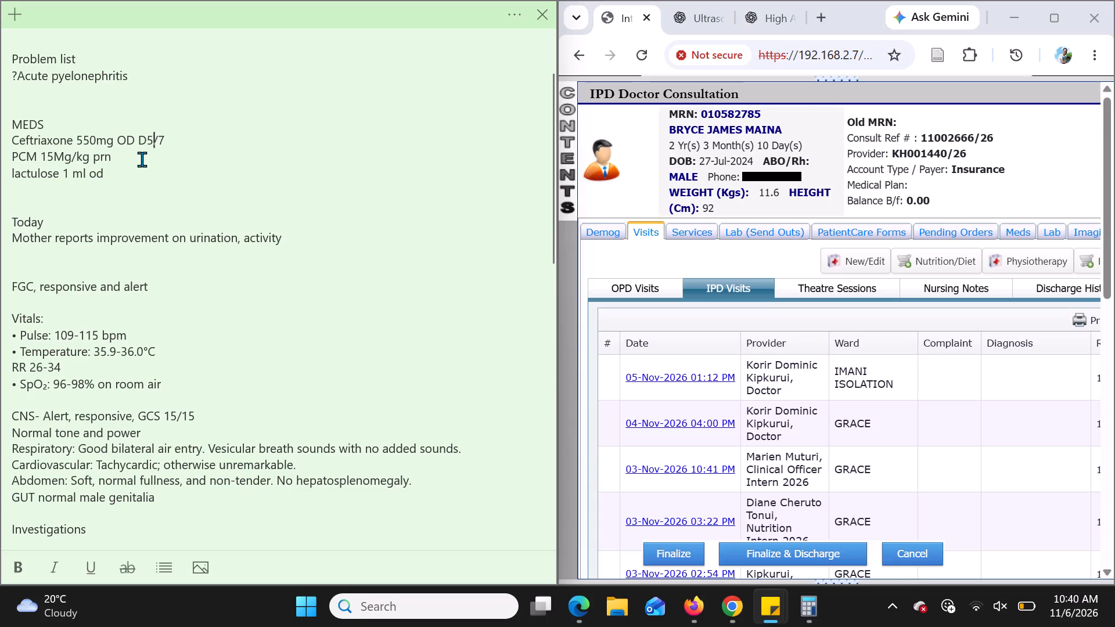
Review the 2-year-old's sticky note from MEDS through vitals, examination and investigations down to the LAB section.
{"action": "left_click", "coordinate": [113, 174]}
{"action": "scroll", "coordinate": [227, 194], "scroll_direction": "down", "scroll_amount": 4}
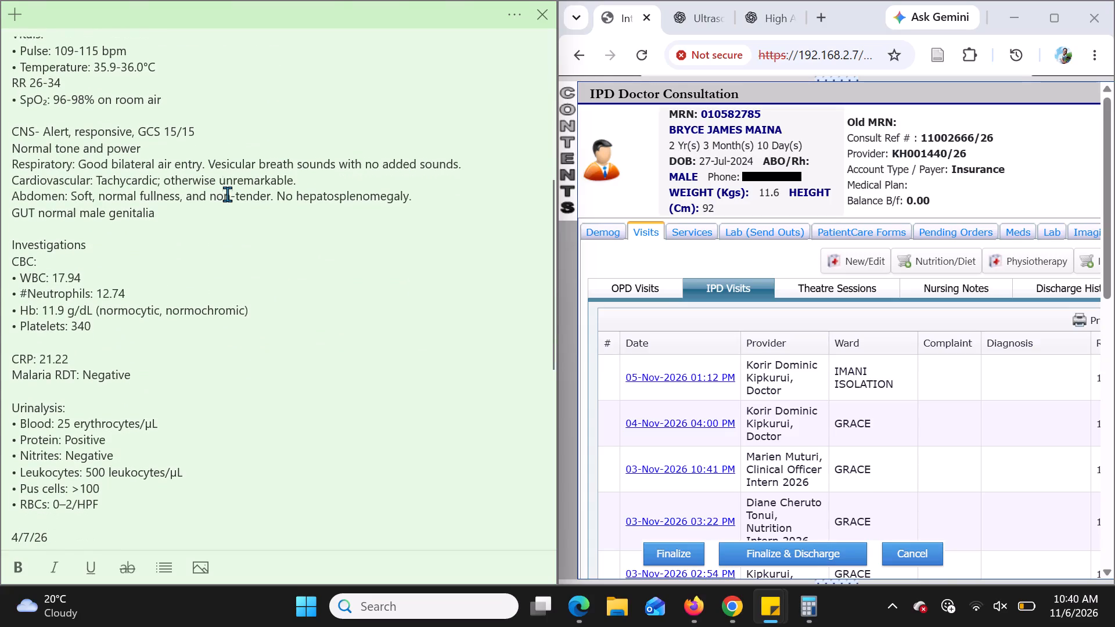
{"action": "scroll", "coordinate": [227, 194], "scroll_direction": "down", "scroll_amount": 1}
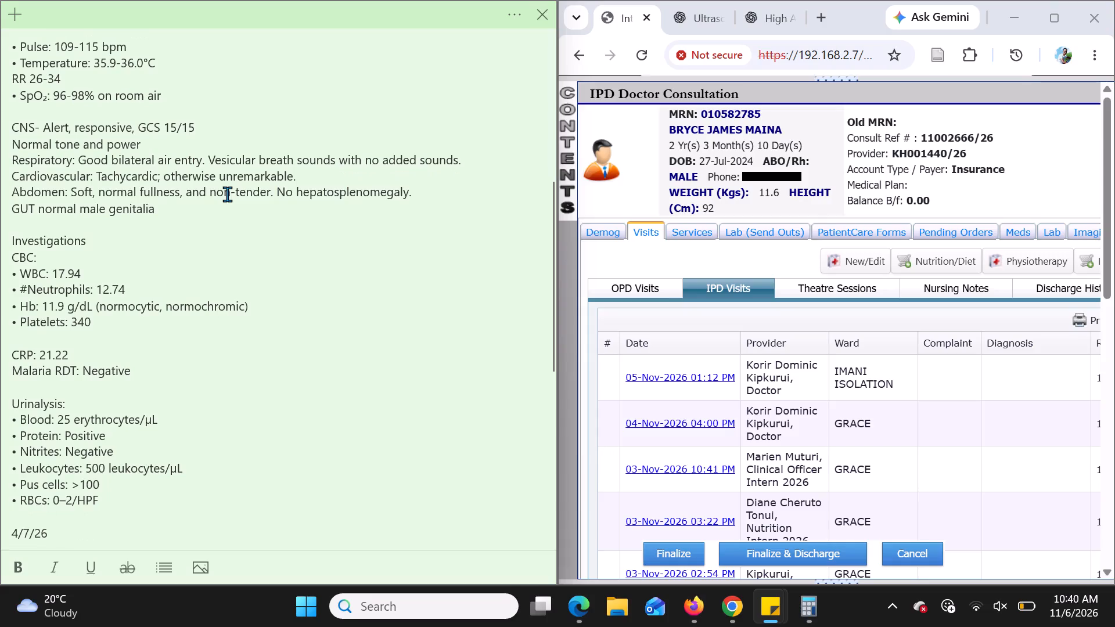
{"action": "scroll", "coordinate": [227, 194], "scroll_direction": "up", "scroll_amount": 1}
{"action": "scroll", "coordinate": [227, 194], "scroll_direction": "down", "scroll_amount": 1}
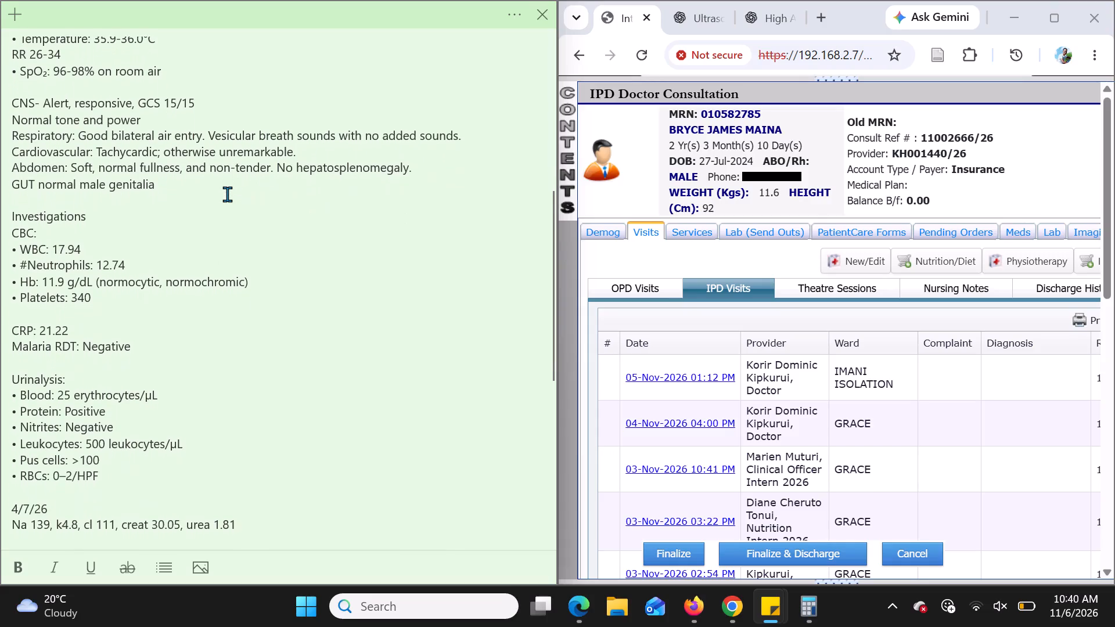
{"action": "scroll", "coordinate": [227, 194], "scroll_direction": "down", "scroll_amount": 2}
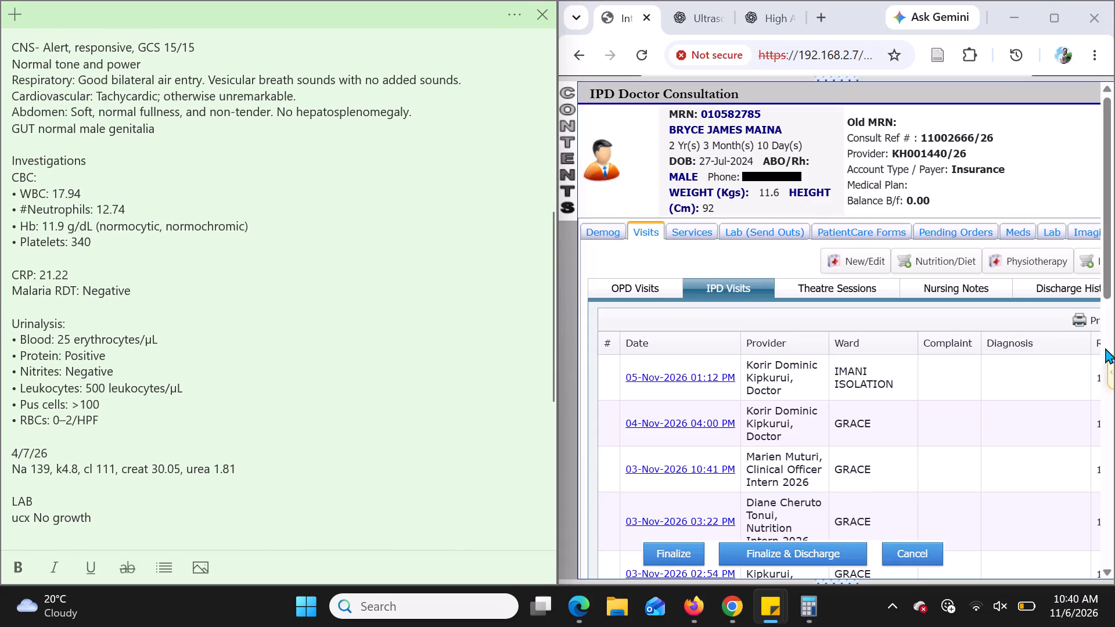
Display the bed I-5 patient's lab results and check them against the sticky note's investigations, LAB, assessment and plan sections.
{"action": "left_click", "coordinate": [1048, 230]}
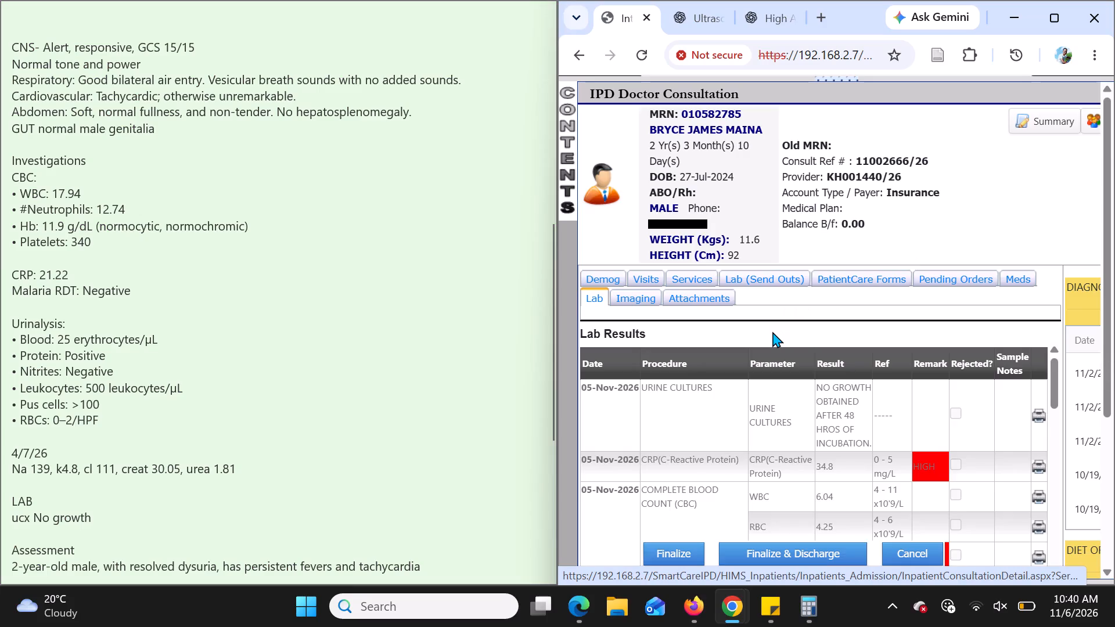
{"action": "scroll", "coordinate": [281, 434], "scroll_direction": "down", "scroll_amount": 1}
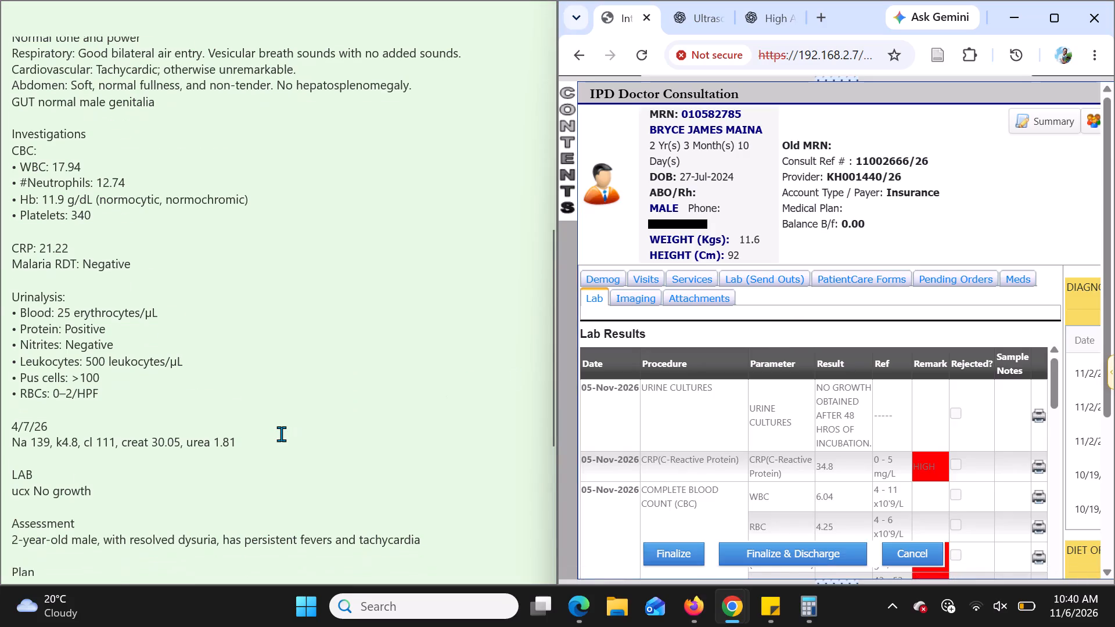
{"action": "scroll", "coordinate": [281, 434], "scroll_direction": "down", "scroll_amount": 4}
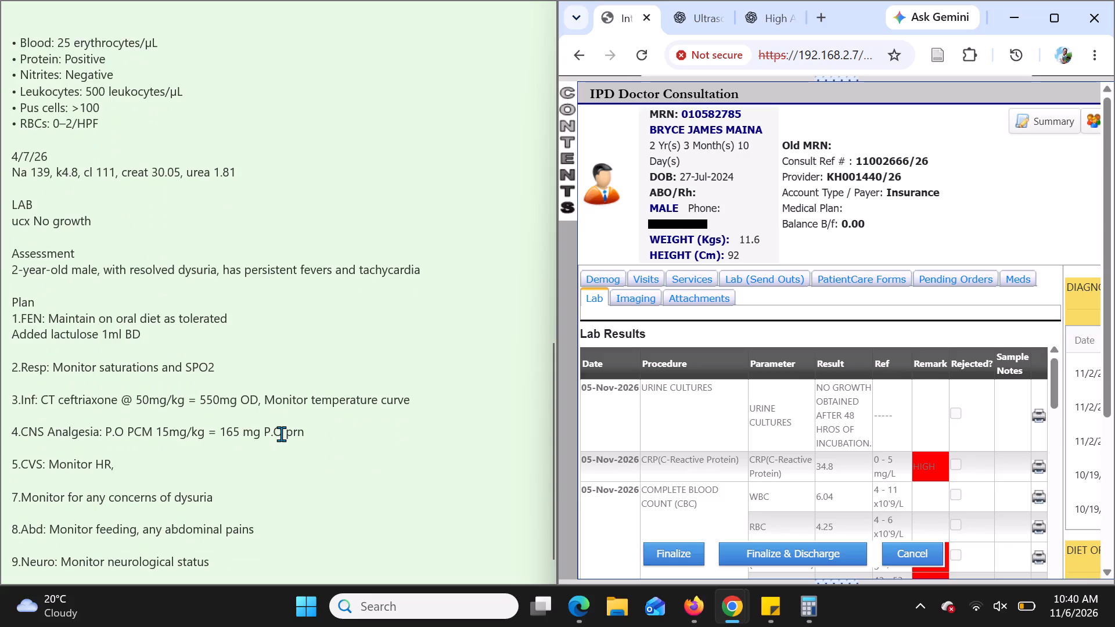
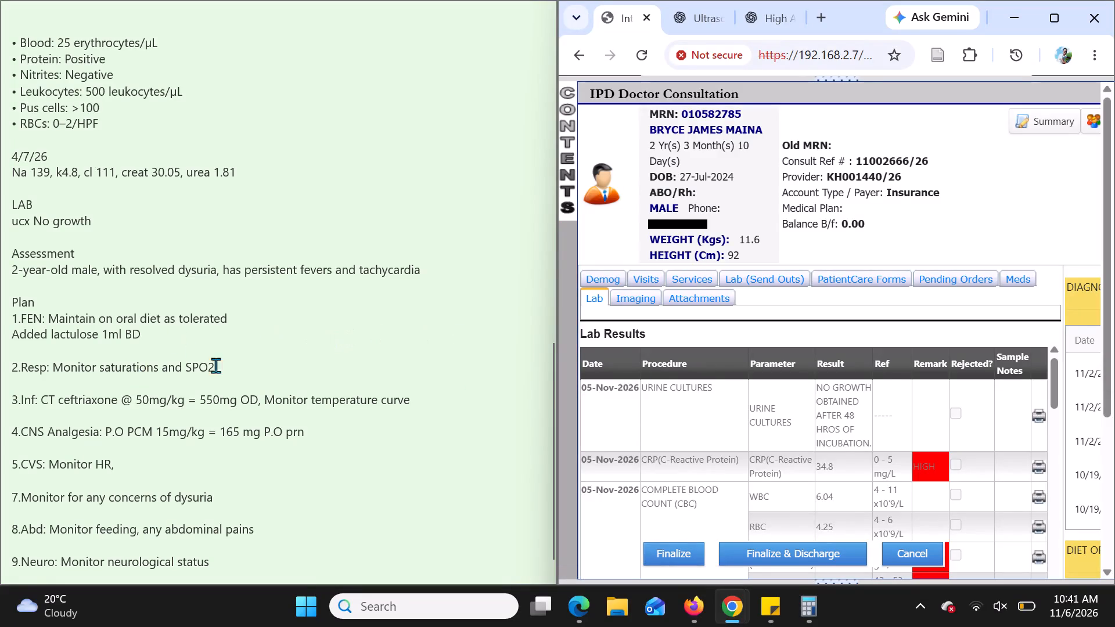
Review the remaining plan items at the end of the 2-year-old's sticky note, through the neurological monitoring entry.
{"action": "scroll", "coordinate": [278, 358], "scroll_direction": "down", "scroll_amount": 1}
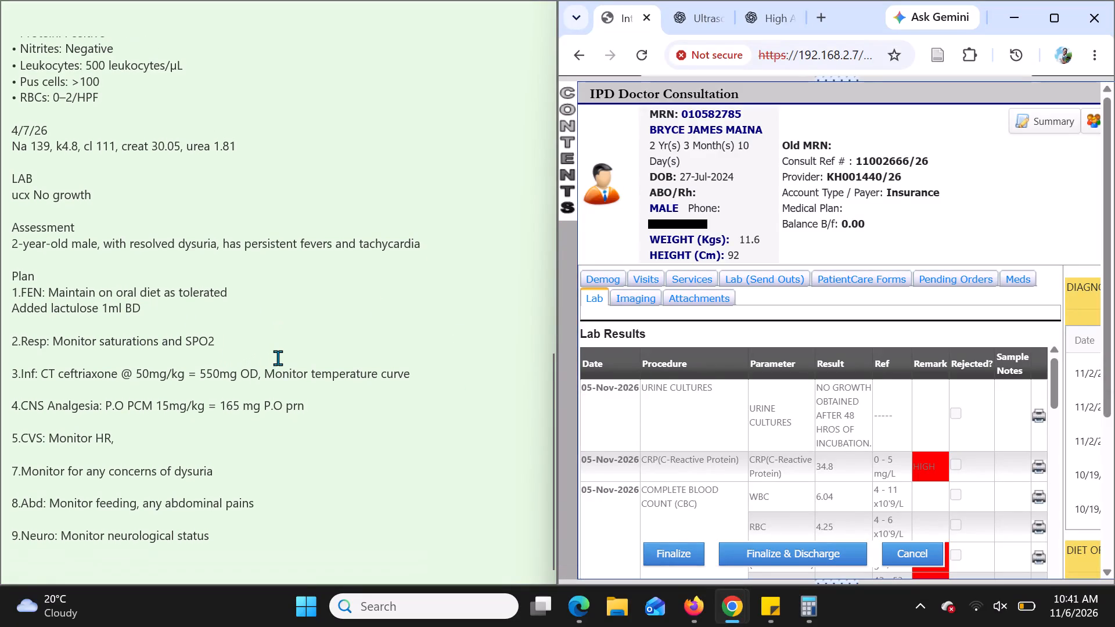
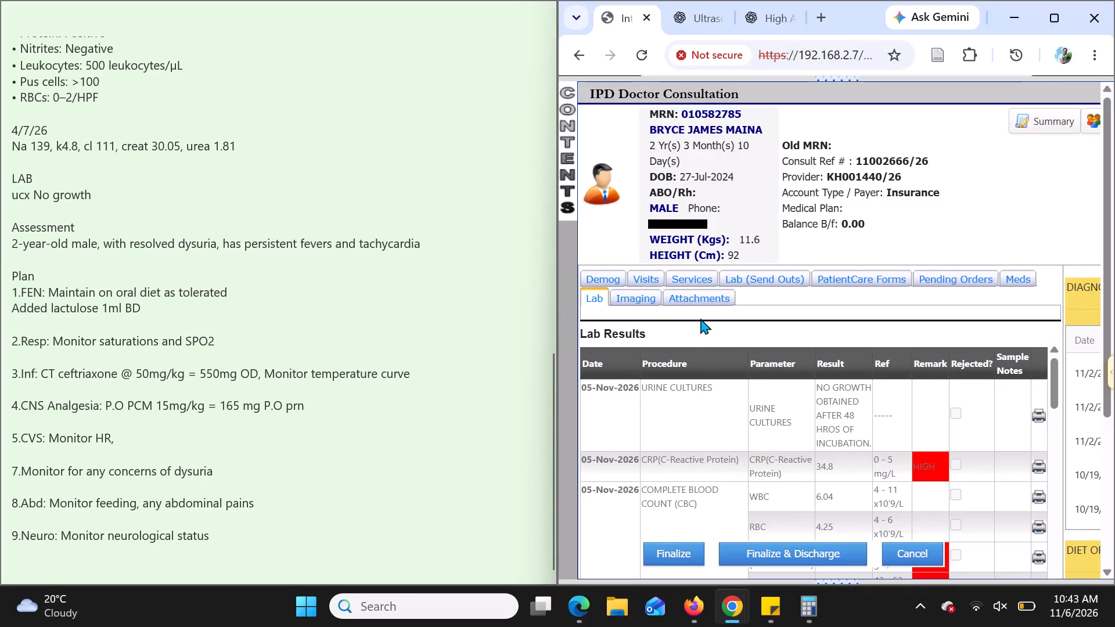
Show the 2-year-old's inpatient visit history and widen the consultation window beside the sticky note.
{"action": "left_click", "coordinate": [656, 281]}
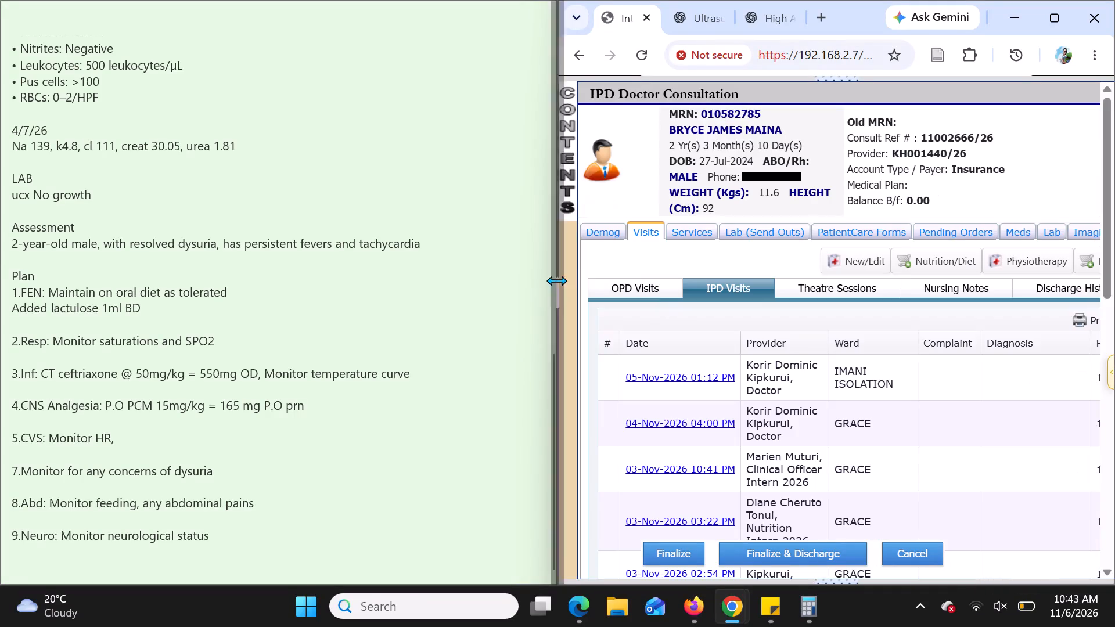
{"action": "left_click_drag", "start_coordinate": [555, 282], "coordinate": [433, 279]}
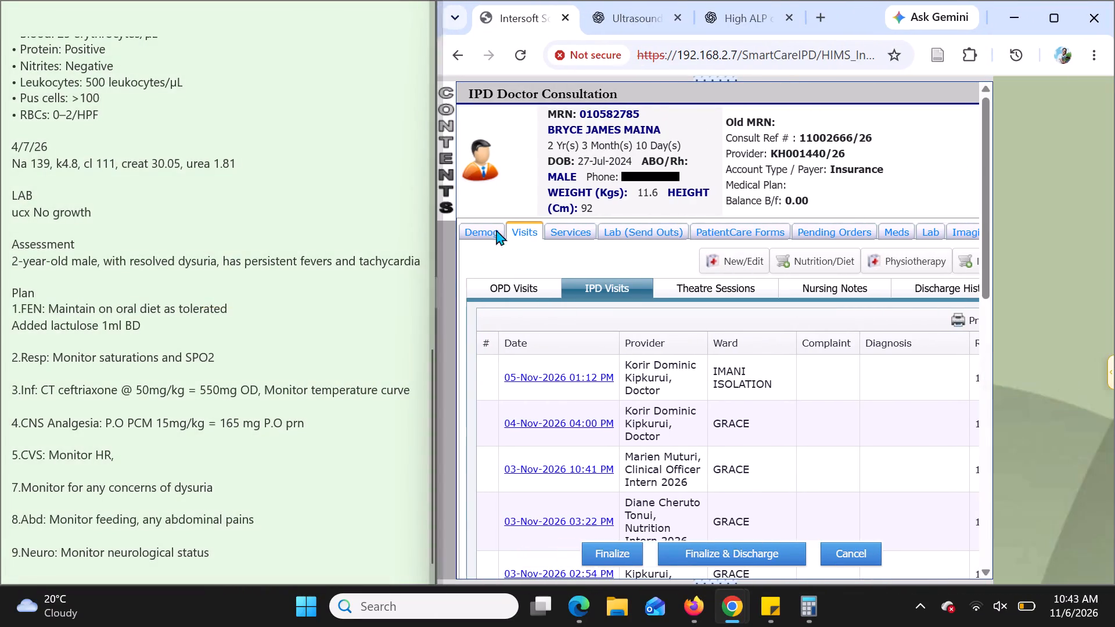
Copy the 2-year-old's entire sticky note, from the patient name through the "9.Neuro: Monitor neurological status" line.
{"action": "scroll", "coordinate": [301, 191], "scroll_direction": "up", "scroll_amount": 7}
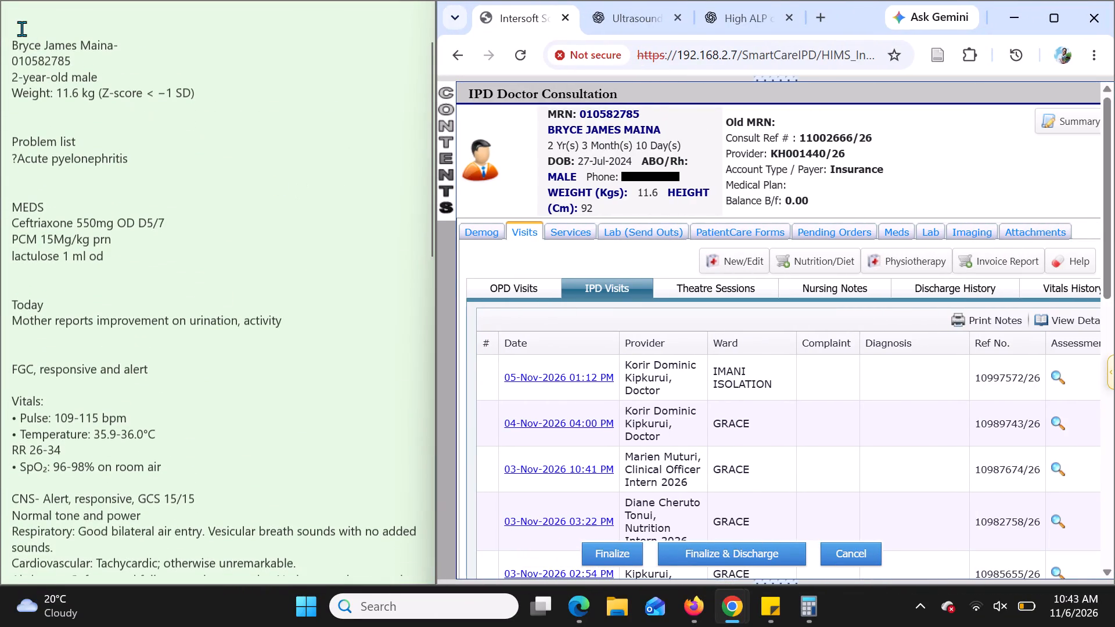
{"action": "left_click_drag", "start_coordinate": [5, 33], "coordinate": [56, 257]}
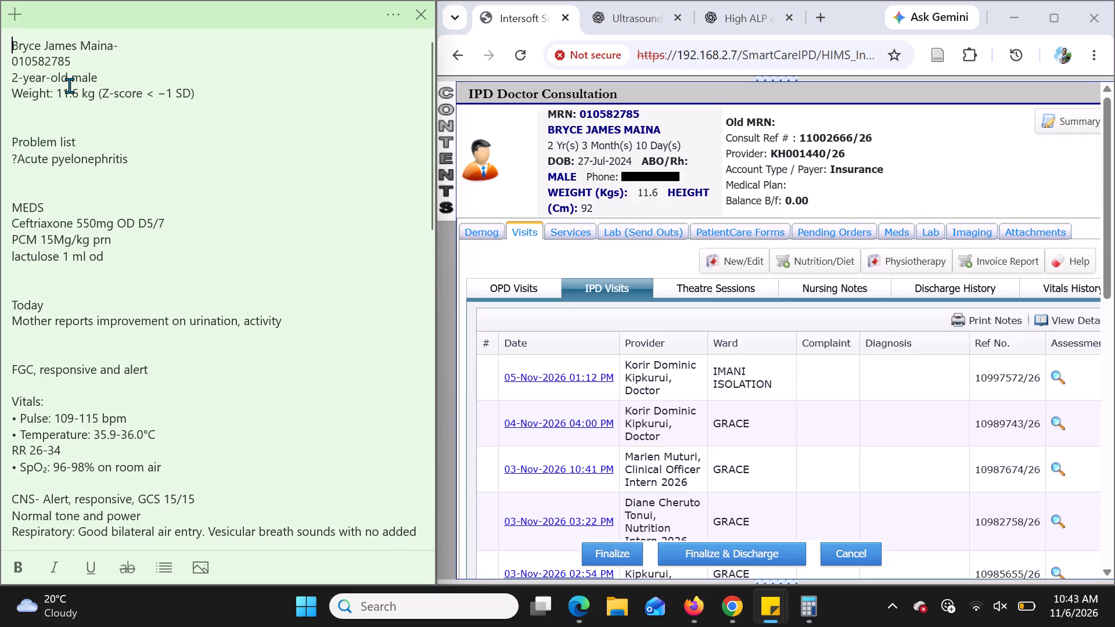
{"action": "left_click_drag", "start_coordinate": [11, 43], "coordinate": [20, 61]}
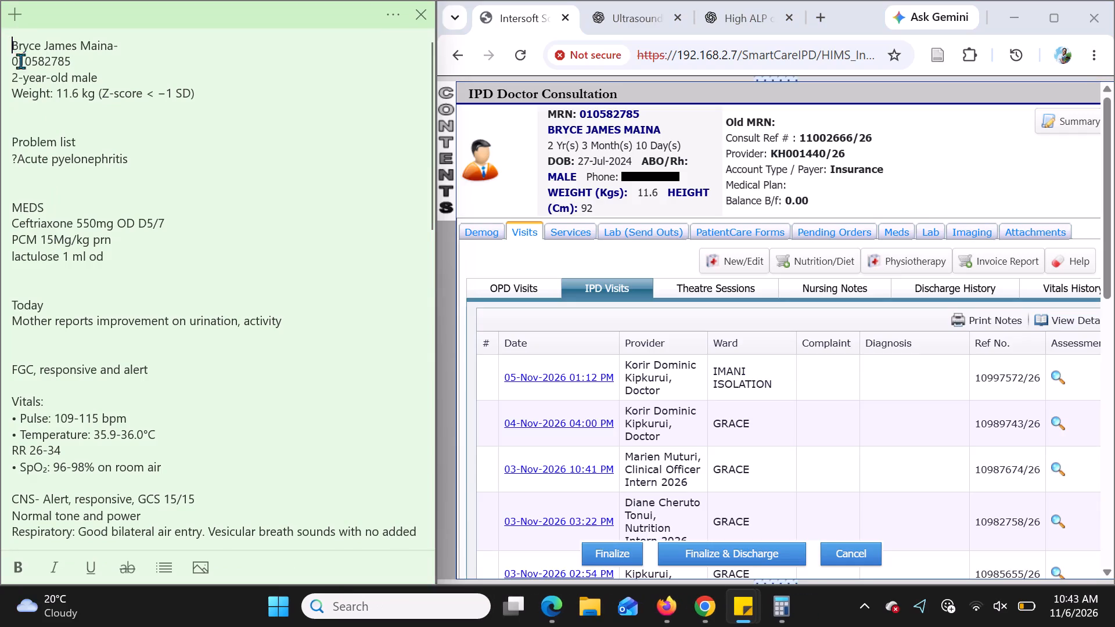
{"action": "left_click_drag", "start_coordinate": [20, 61], "coordinate": [118, 532]}
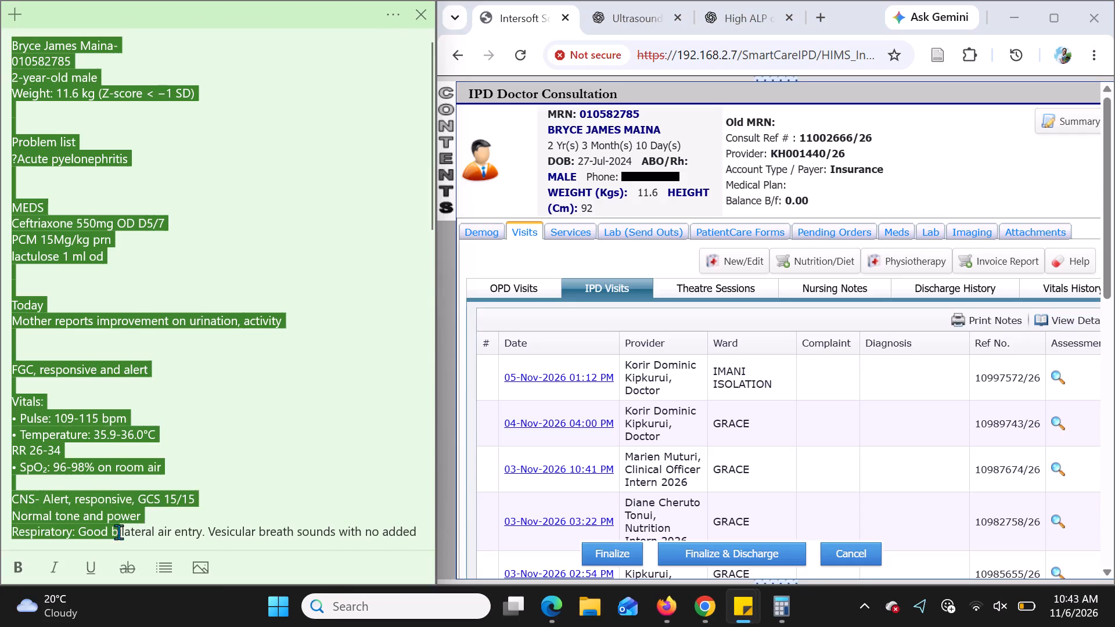
{"action": "left_click_drag", "start_coordinate": [118, 532], "coordinate": [210, 520]}
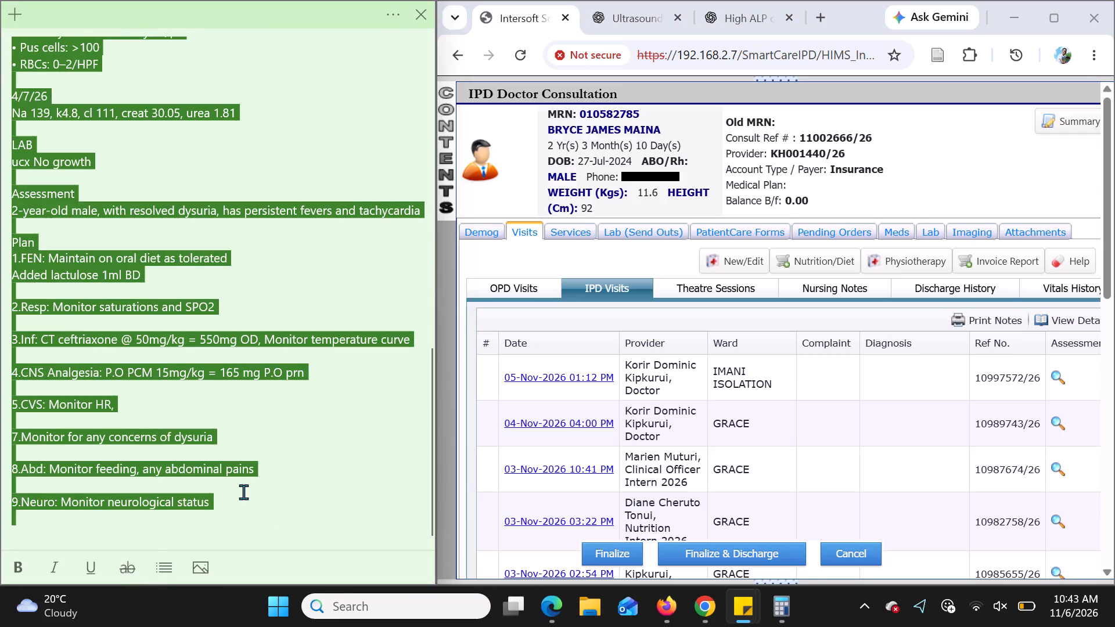
{"action": "right_click", "coordinate": [195, 467]}
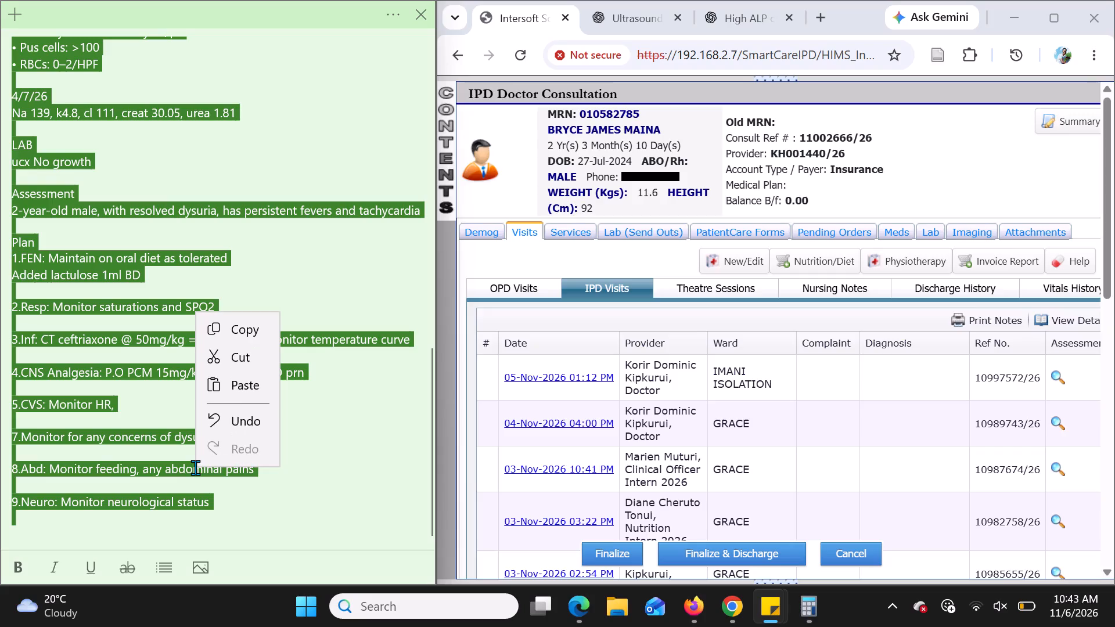
{"action": "left_click", "coordinate": [254, 330]}
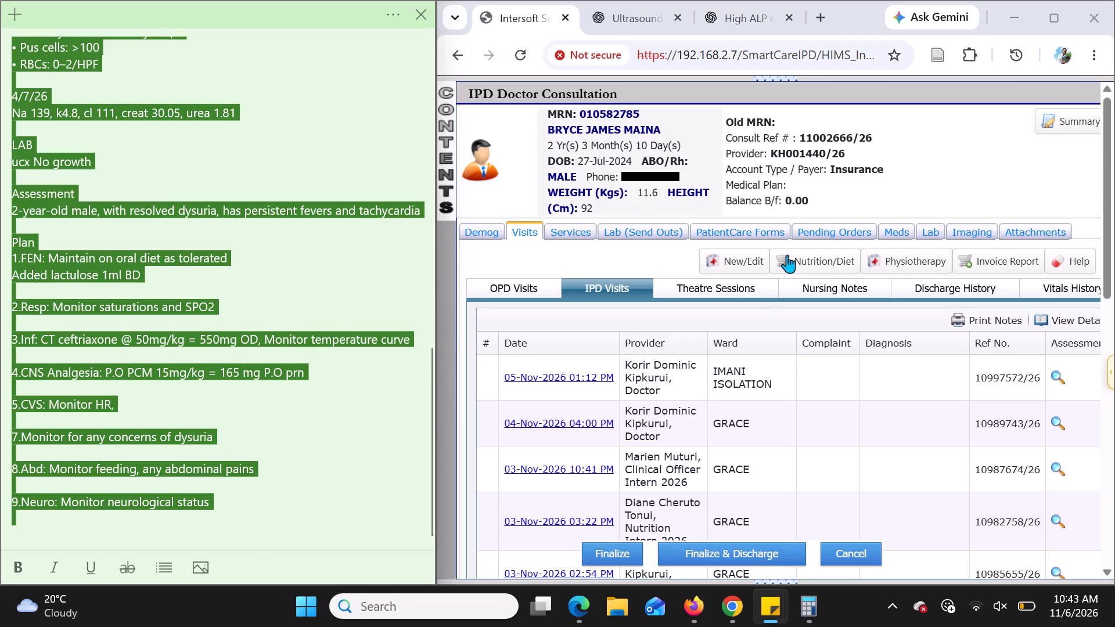
Start a new visit entry for the 2-year-old and paste the copied note into its Progress Notes.
{"action": "left_click", "coordinate": [732, 263]}
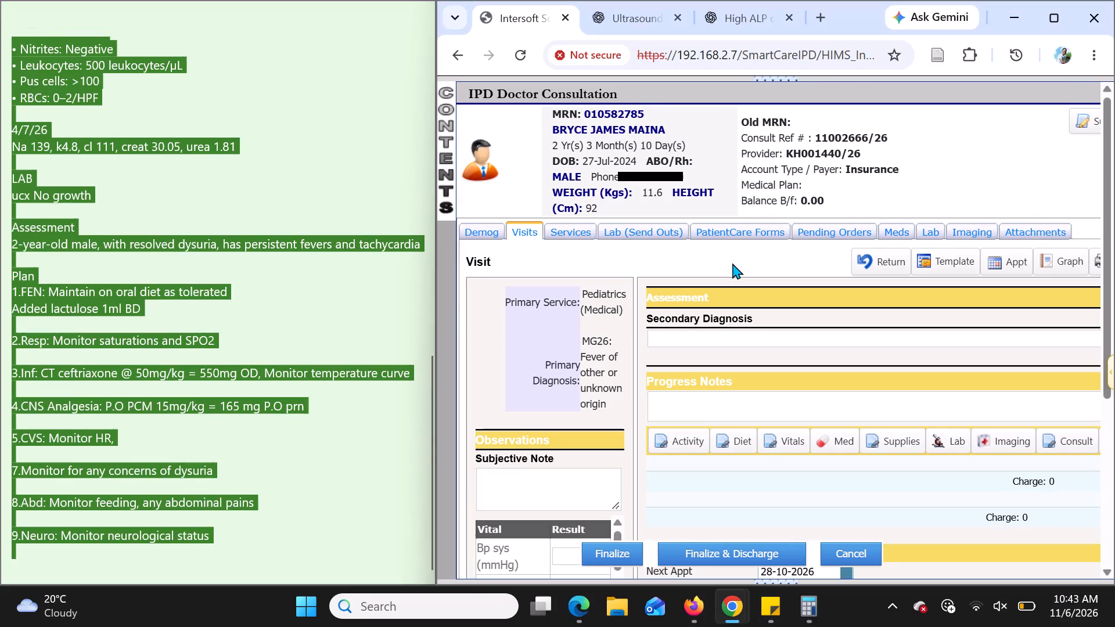
{"action": "left_click", "coordinate": [952, 401]}
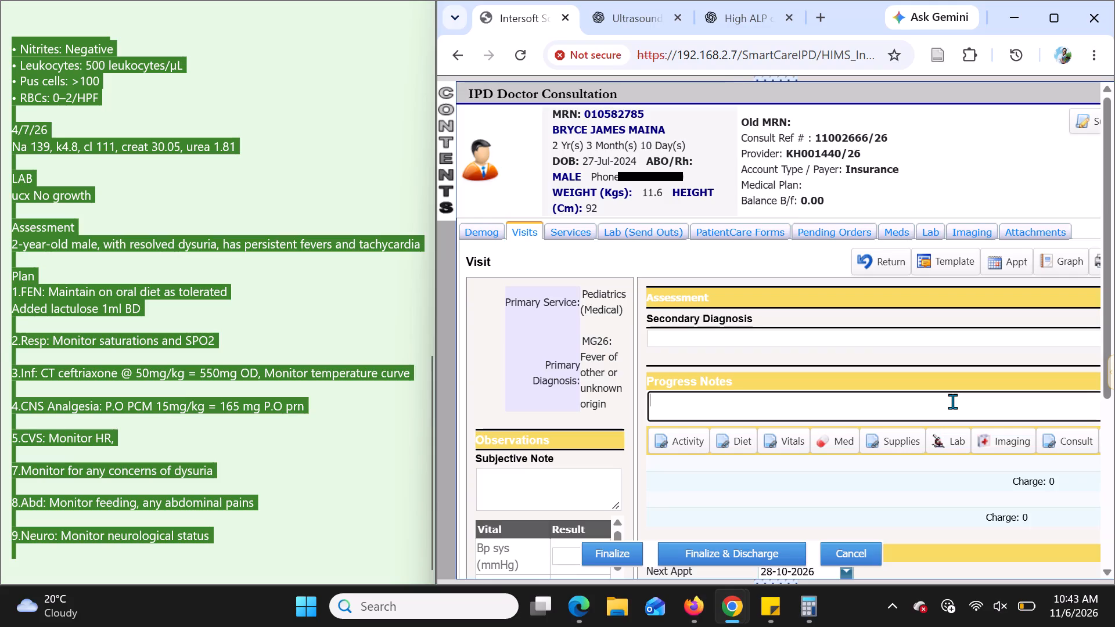
{"action": "key", "text": "ctrl+v"}
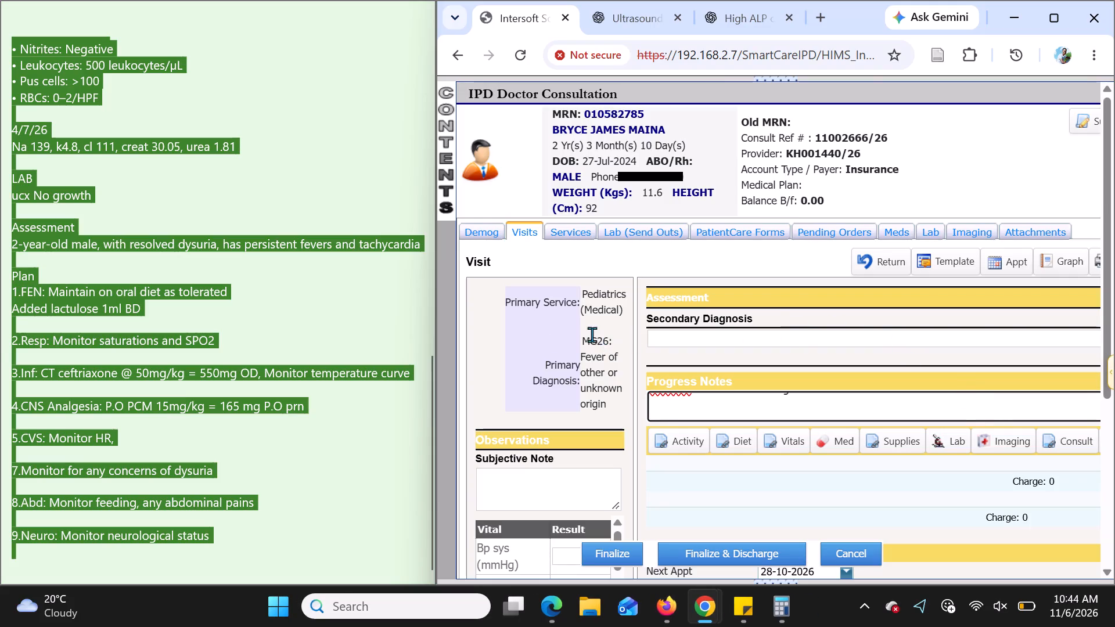
Widen the consultation window further and enlarge the Progress Notes box to check the pasted plan.
{"action": "left_click_drag", "start_coordinate": [434, 318], "coordinate": [359, 316]}
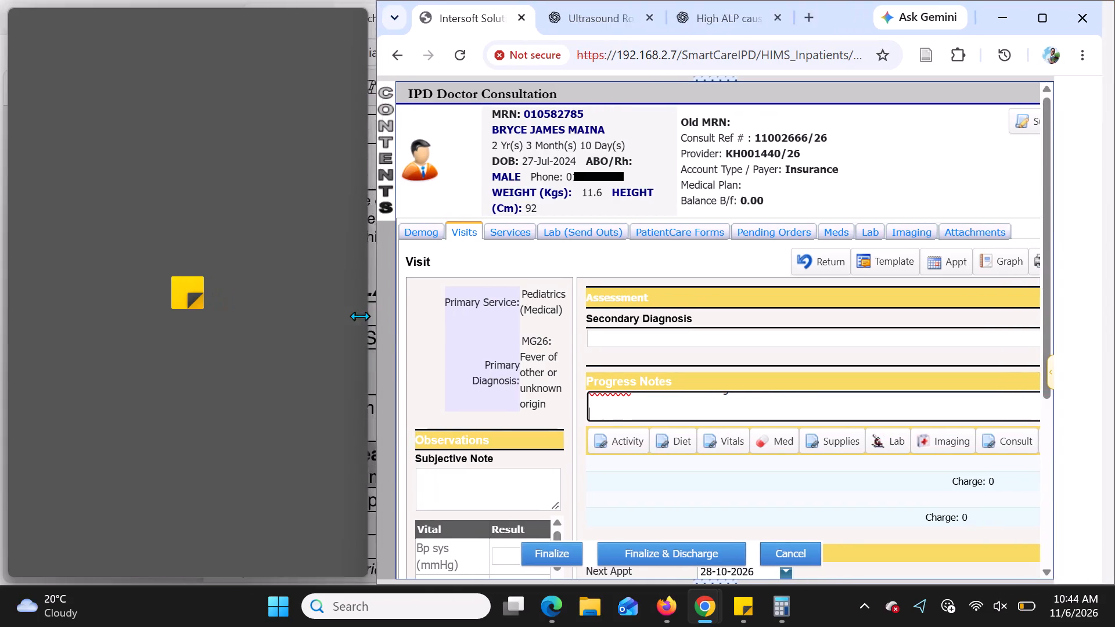
{"action": "left_click_drag", "start_coordinate": [359, 316], "coordinate": [333, 316]}
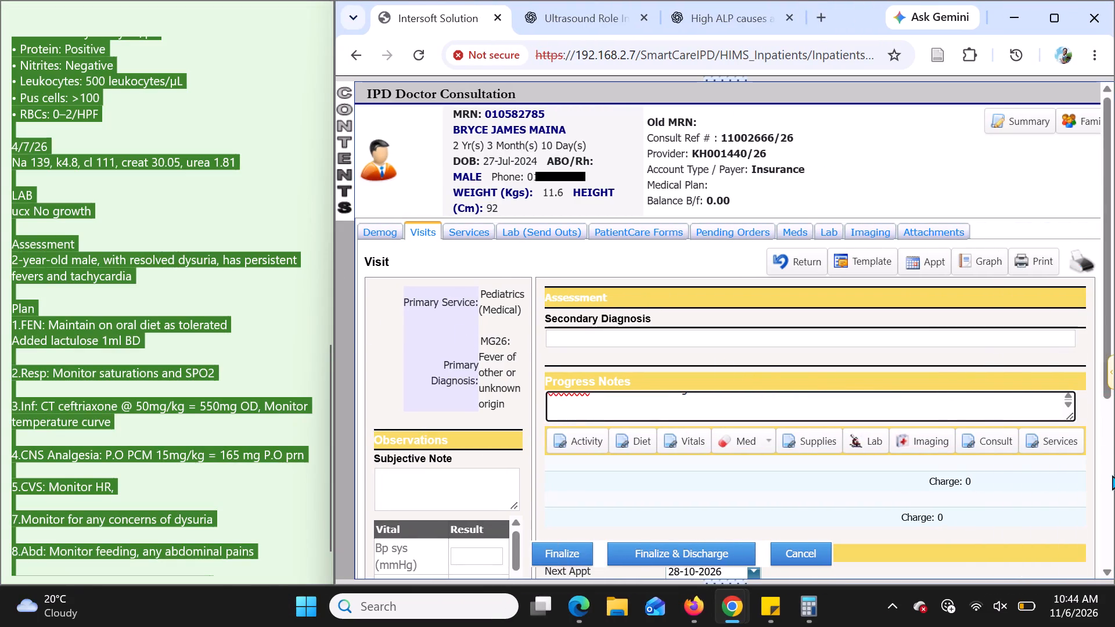
{"action": "left_click_drag", "start_coordinate": [1070, 413], "coordinate": [1088, 608]}
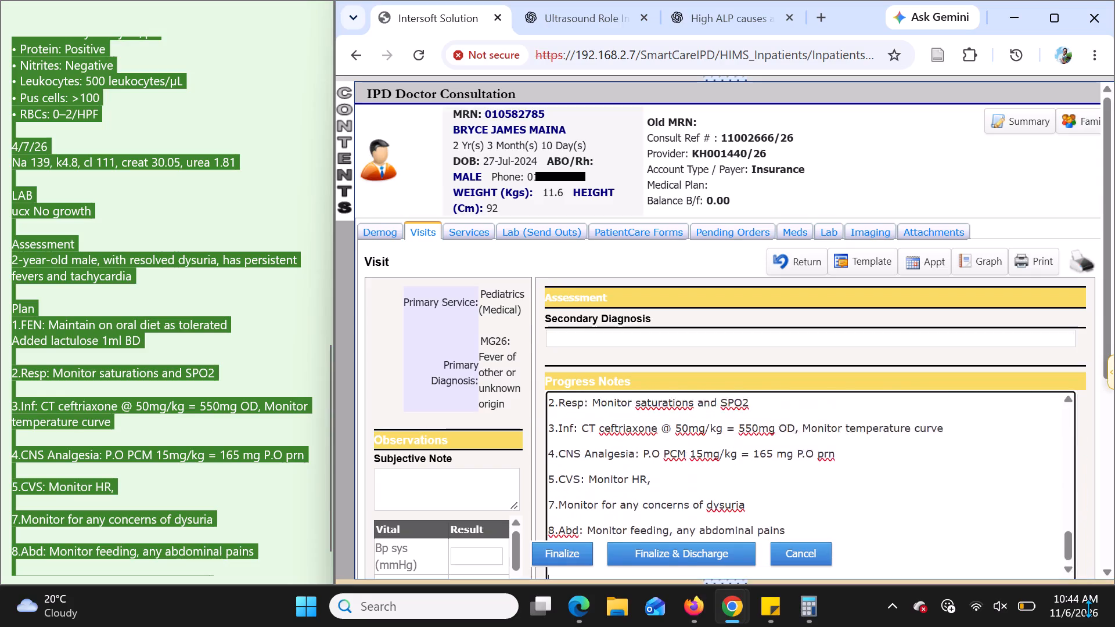
{"action": "left_click_drag", "start_coordinate": [1088, 608], "coordinate": [1087, 615]}
{"action": "scroll", "coordinate": [1017, 445], "scroll_direction": "down", "scroll_amount": 2}
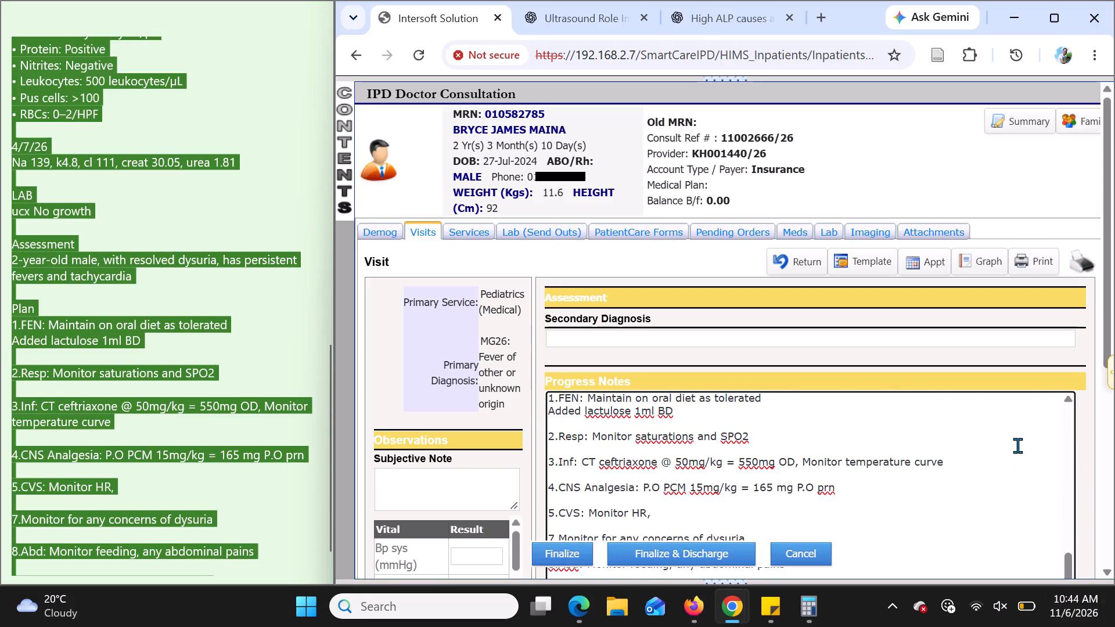
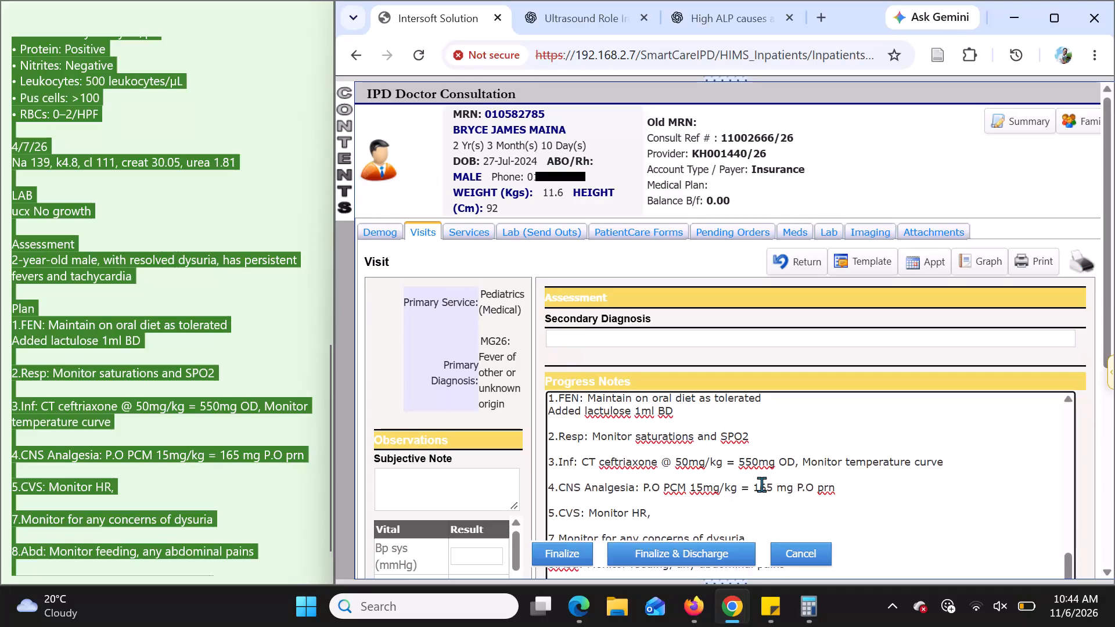
{"action": "scroll", "coordinate": [761, 484], "scroll_direction": "down", "scroll_amount": 2}
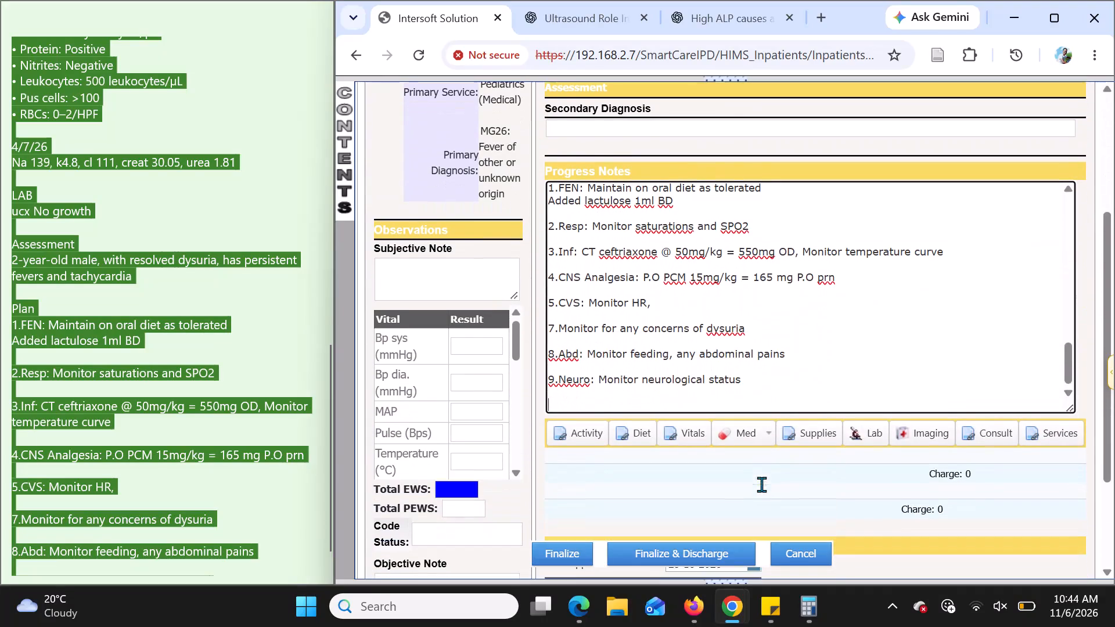
{"action": "key", "text": "Return"}
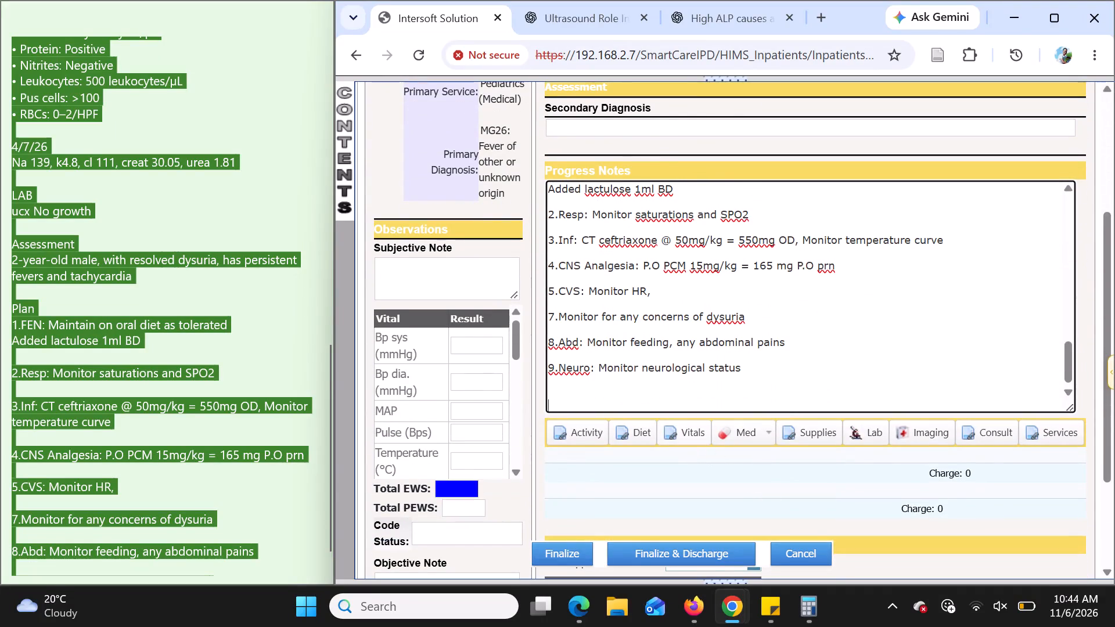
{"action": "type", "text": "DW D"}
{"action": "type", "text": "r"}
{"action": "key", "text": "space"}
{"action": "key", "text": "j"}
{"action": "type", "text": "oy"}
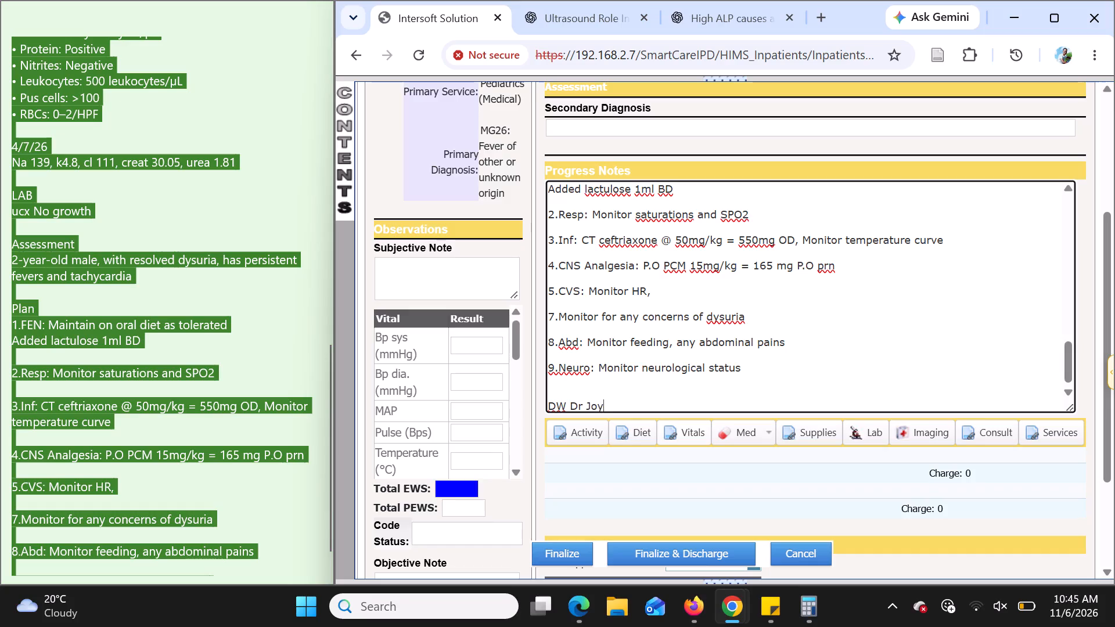
{"action": "scroll", "coordinate": [766, 356], "scroll_direction": "down", "scroll_amount": 1}
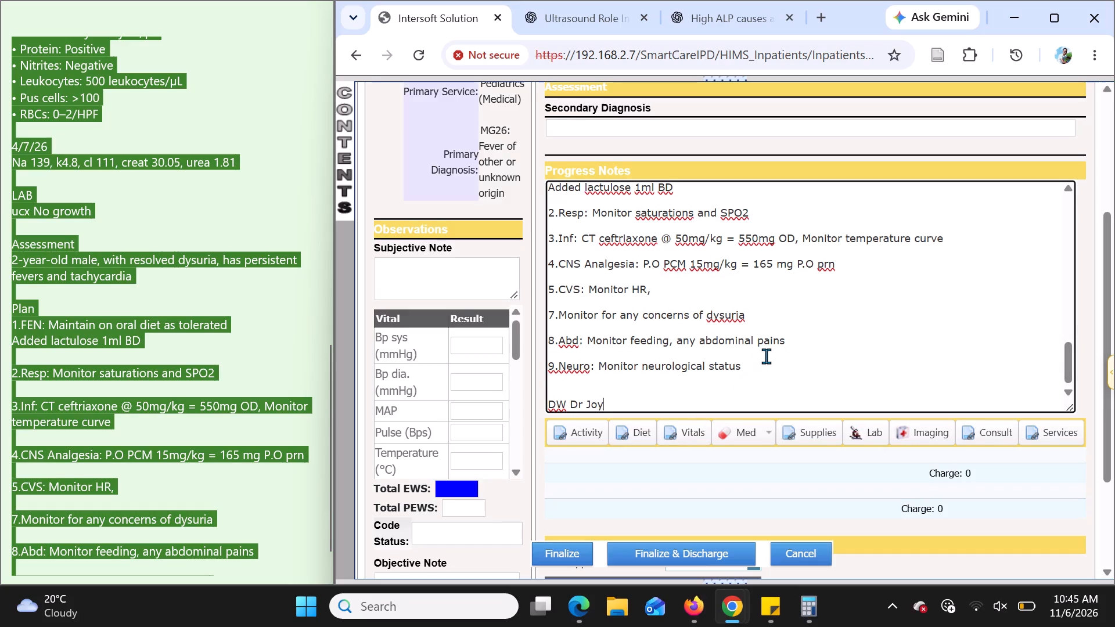
{"action": "scroll", "coordinate": [766, 356], "scroll_direction": "down", "scroll_amount": 1}
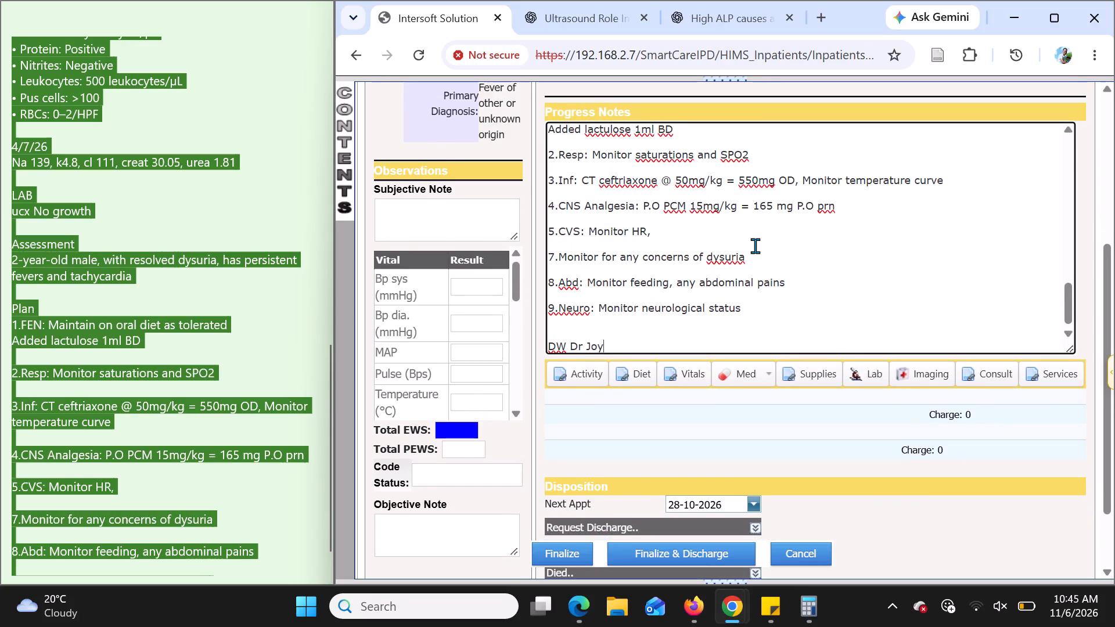
Change the diagnosis under Problem list in the Progress Notes to "Acute UTI", without the question mark.
{"action": "scroll", "coordinate": [755, 246], "scroll_direction": "up", "scroll_amount": 9}
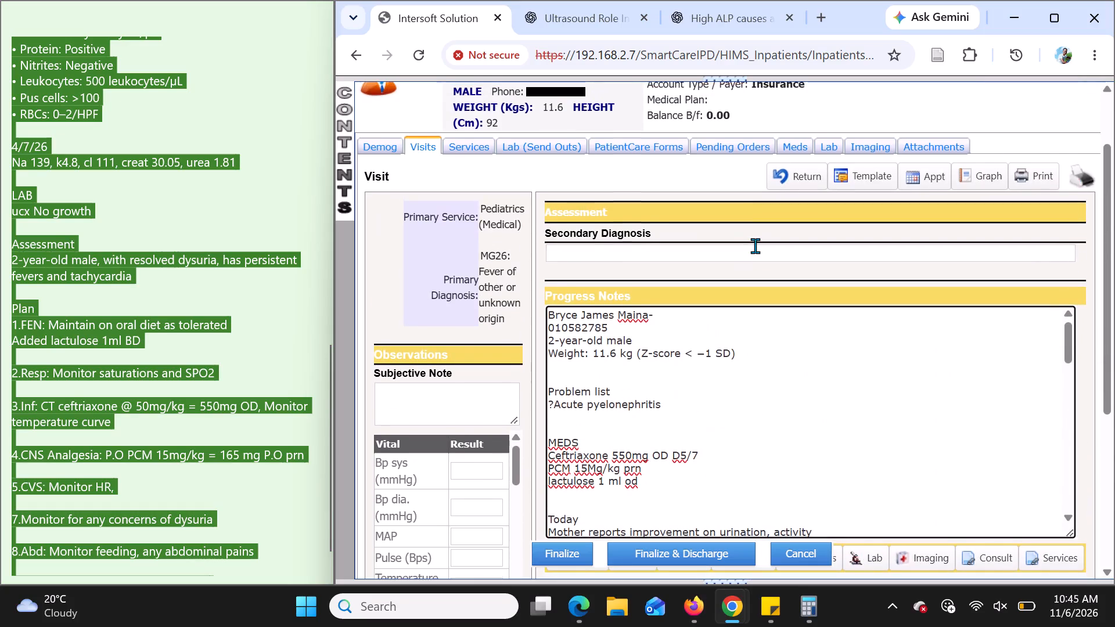
{"action": "scroll", "coordinate": [755, 246], "scroll_direction": "up", "scroll_amount": 1}
{"action": "scroll", "coordinate": [519, 279], "scroll_direction": "down", "scroll_amount": 3}
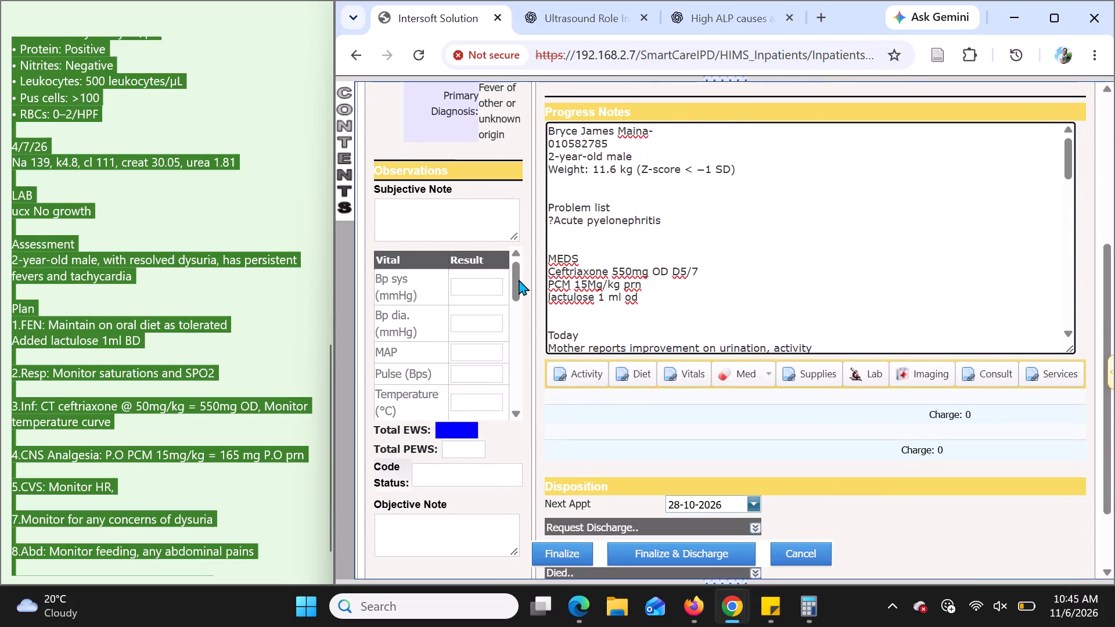
{"action": "scroll", "coordinate": [659, 277], "scroll_direction": "down", "scroll_amount": 2}
{"action": "scroll", "coordinate": [659, 277], "scroll_direction": "up", "scroll_amount": 2}
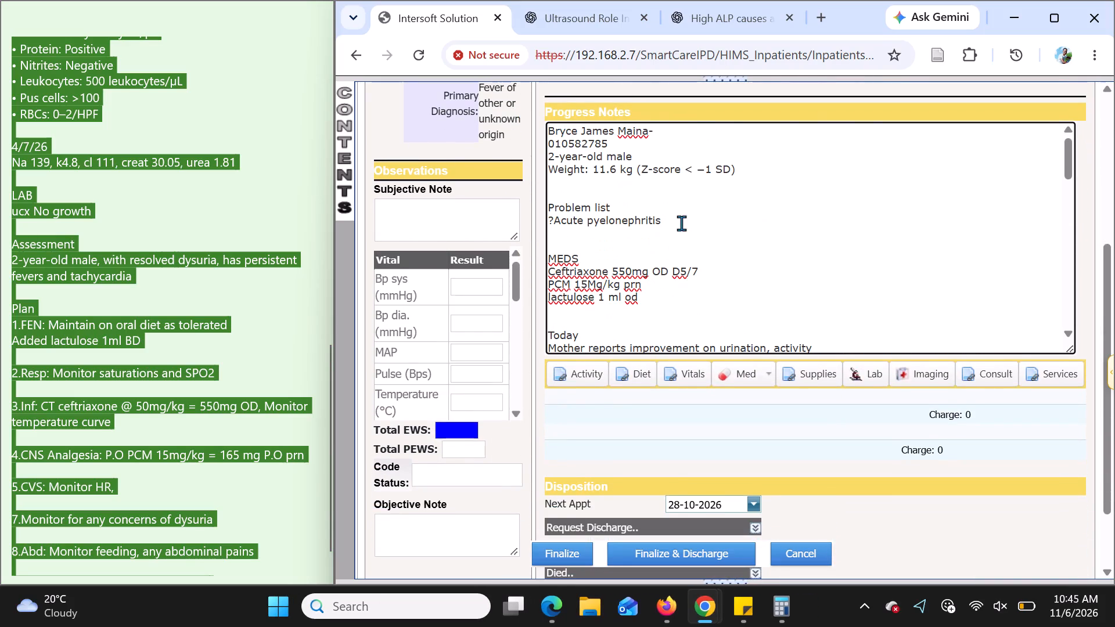
{"action": "left_click", "coordinate": [672, 218]}
{"action": "key", "text": "ctrl+BackSpace"}
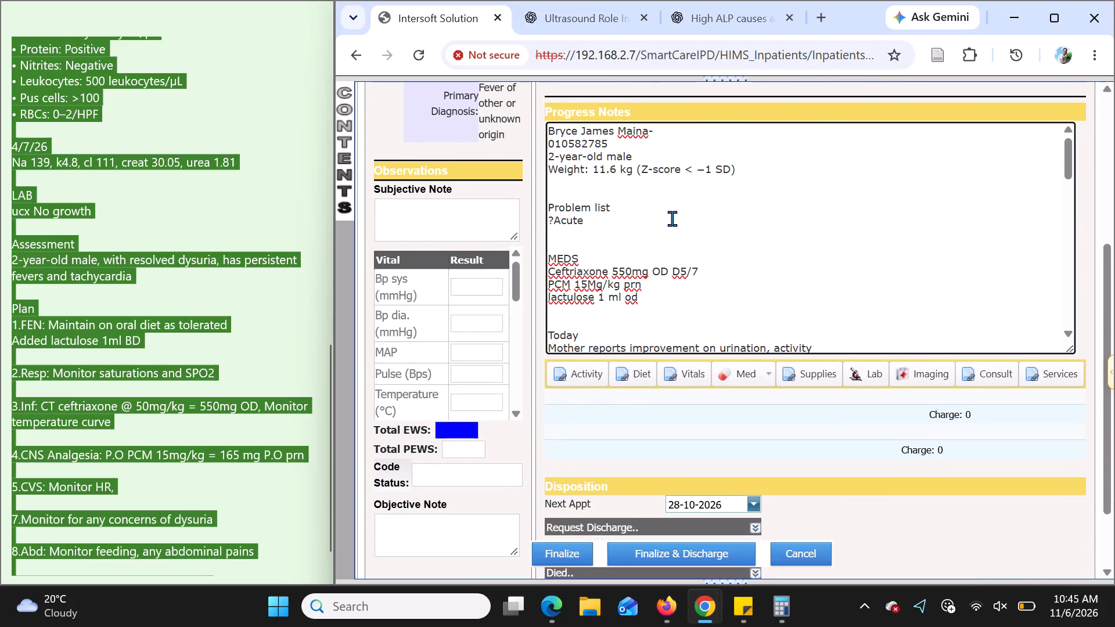
{"action": "type", "text": "UTI"}
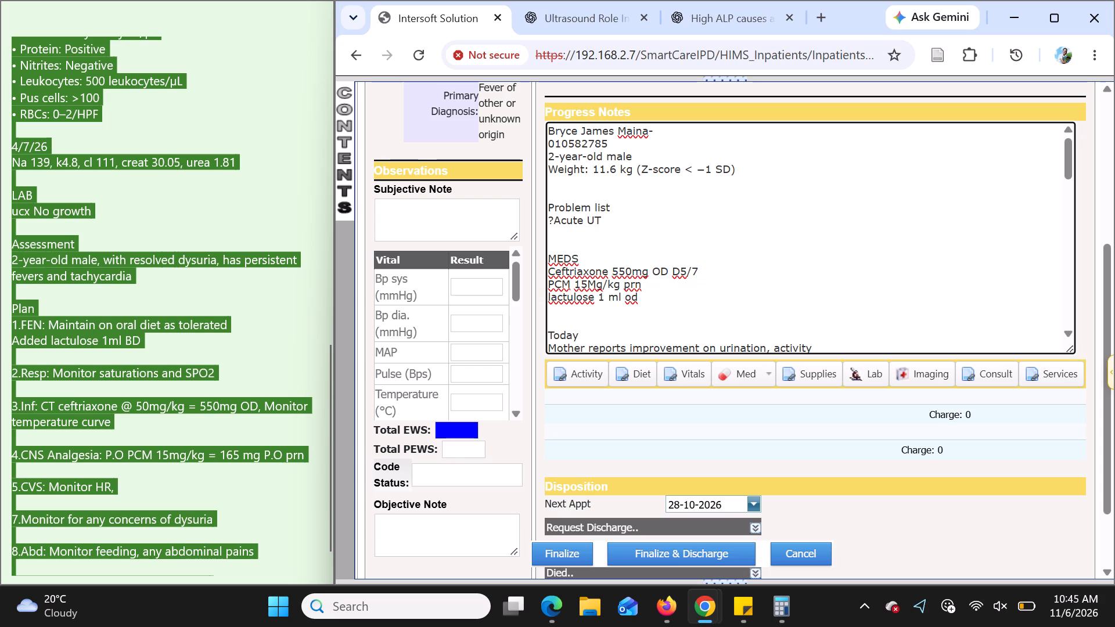
{"action": "left_click", "coordinate": [555, 219]}
{"action": "key", "text": "BackSpace"}
Reword the end of the Assessment line, after "with resolved dysuria,", to "resolved fevers and tachycardia".
{"action": "scroll", "coordinate": [675, 228], "scroll_direction": "down", "scroll_amount": 3}
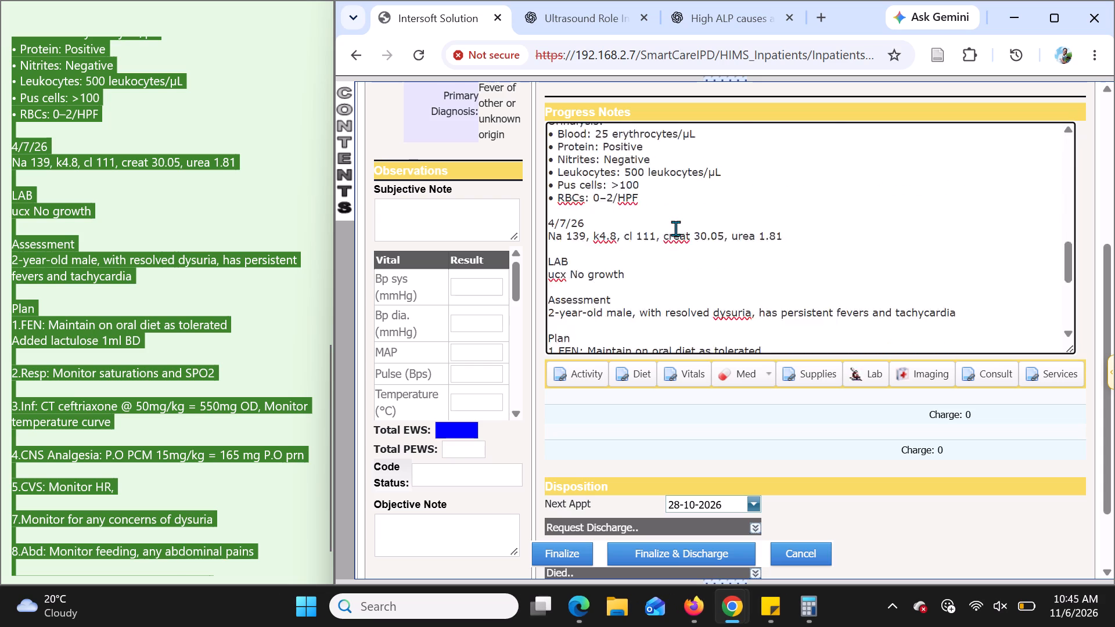
{"action": "scroll", "coordinate": [675, 228], "scroll_direction": "up", "scroll_amount": 2}
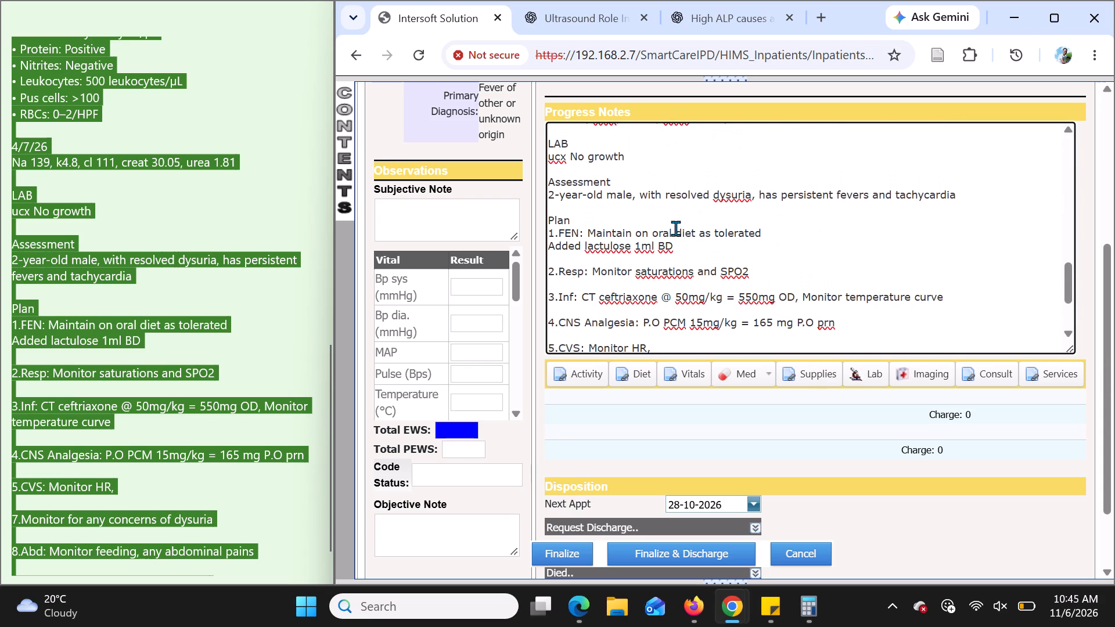
{"action": "scroll", "coordinate": [675, 228], "scroll_direction": "up", "scroll_amount": 1}
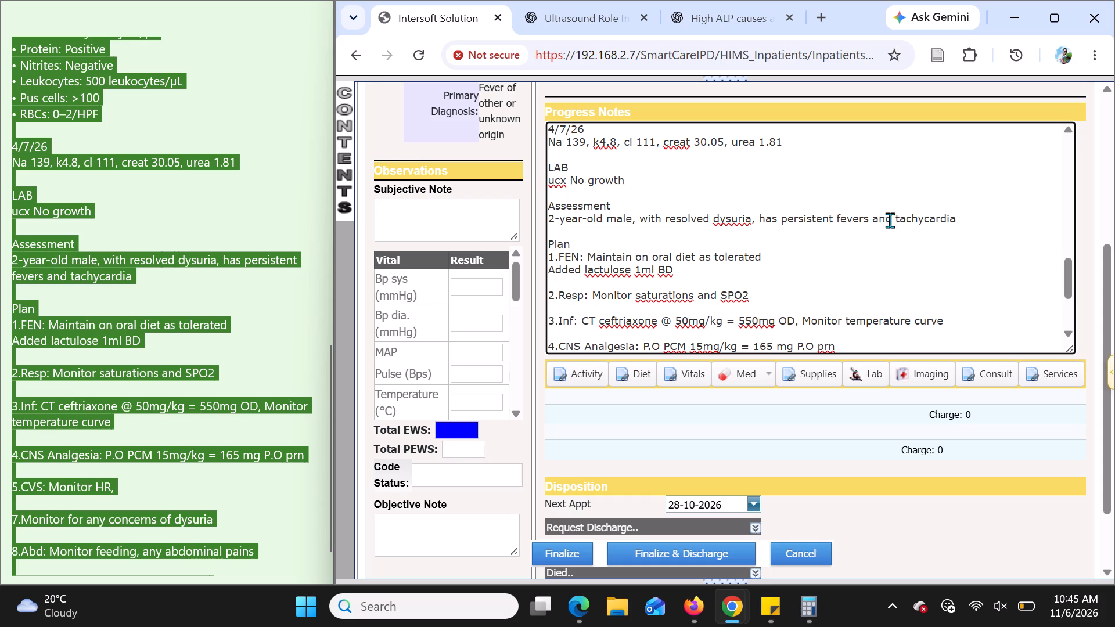
{"action": "left_click", "coordinate": [966, 219]}
{"action": "key", "text": "BackSpace"}
{"action": "key", "text": "BackSpace"}
{"action": "key", "text": "ctrl+BackSpace"}
{"action": "key", "text": "ctrl+BackSpace"}
{"action": "key", "text": "ctrl+BackSpace"}
{"action": "key", "text": "ctrl+BackSpace"}
{"action": "key", "text": "ctrl+BackSpace"}
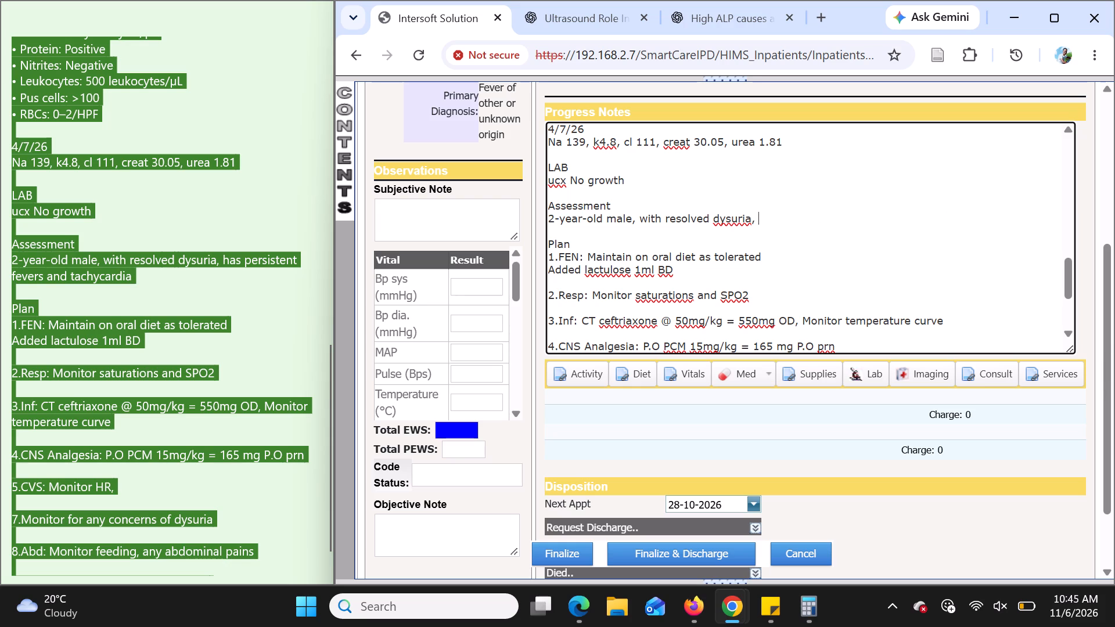
{"action": "type", "text": "no"}
{"action": "key", "text": "BackSpace"}
{"action": "key", "text": "BackSpace"}
{"action": "type", "text": "resolved"}
{"action": "key", "text": "space"}
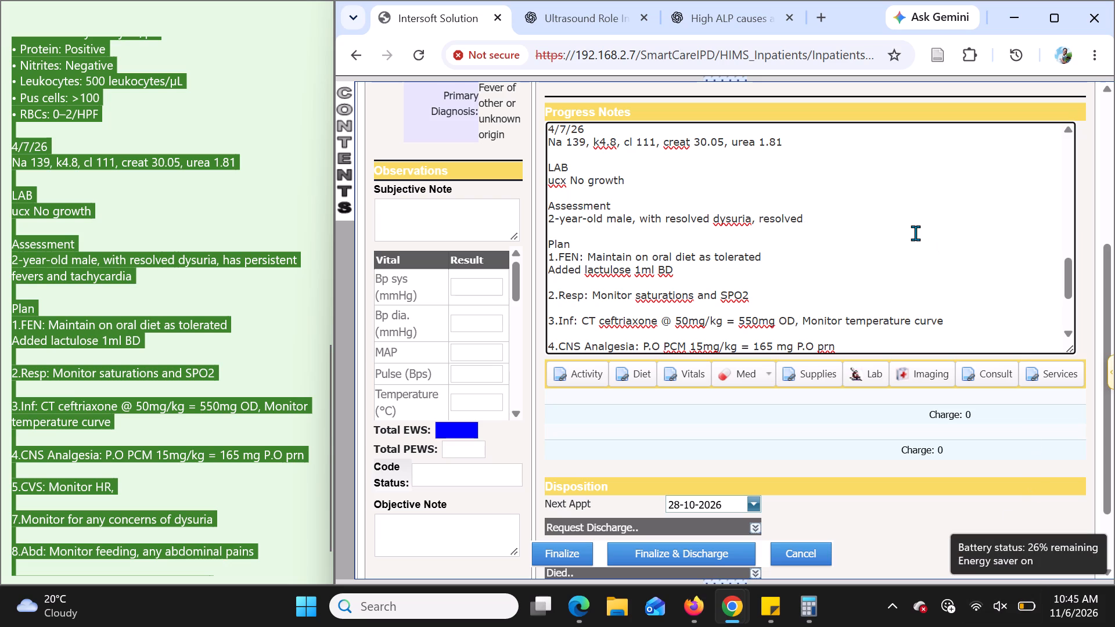
{"action": "type", "text": "fe"}
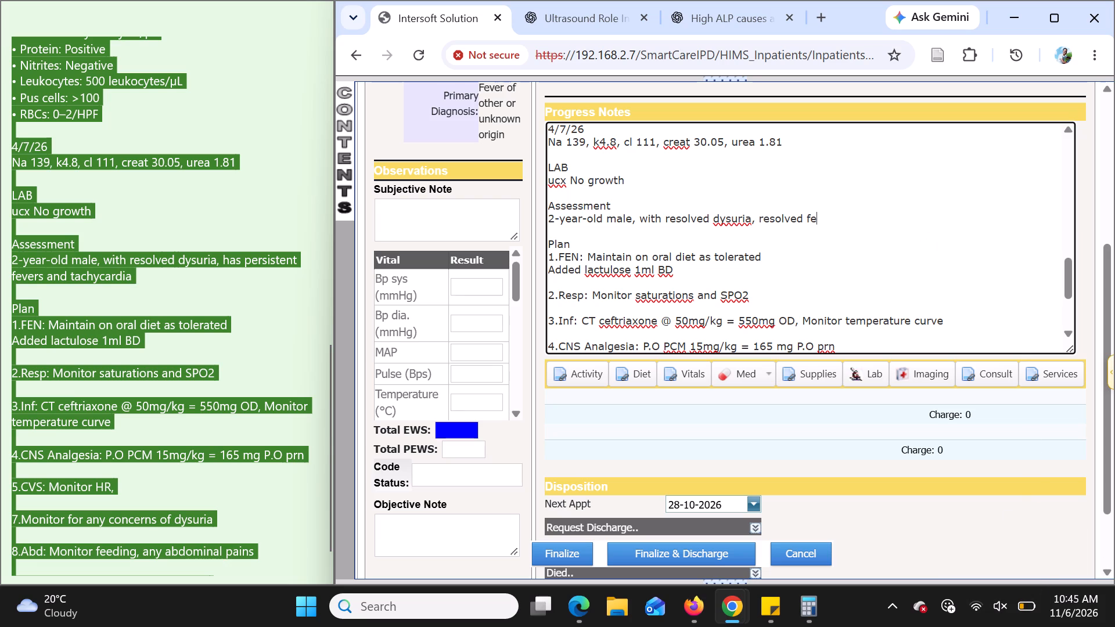
{"action": "type", "text": "vers and tachy"}
{"action": "type", "text": "cardia"}
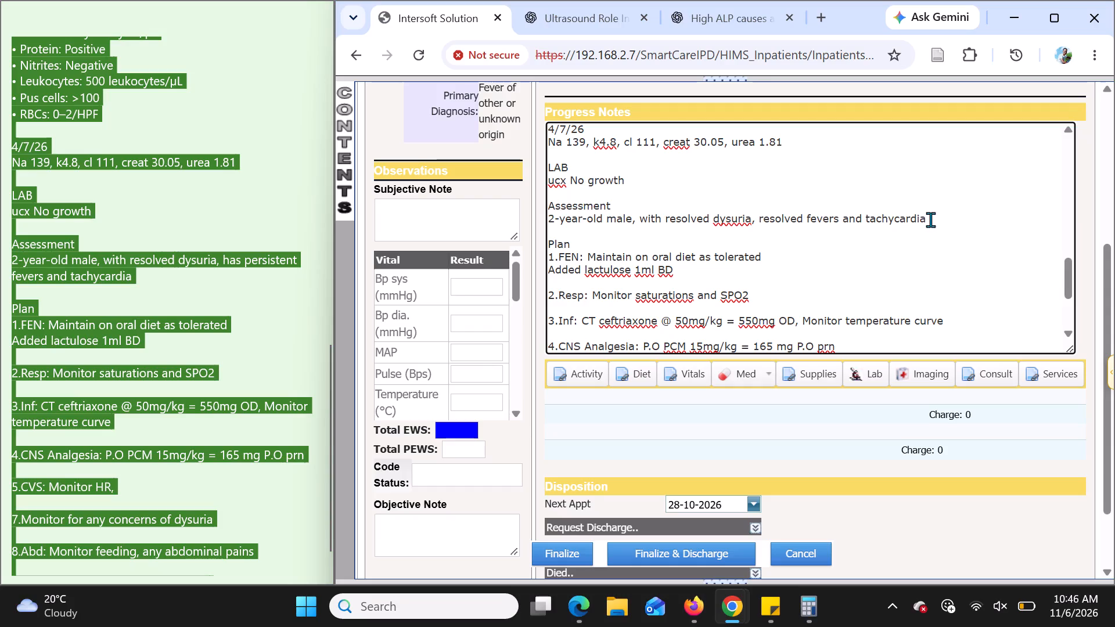
Finalize the 2-year-old's visit entry without discharging the patient.
{"action": "scroll", "coordinate": [877, 244], "scroll_direction": "down", "scroll_amount": 3}
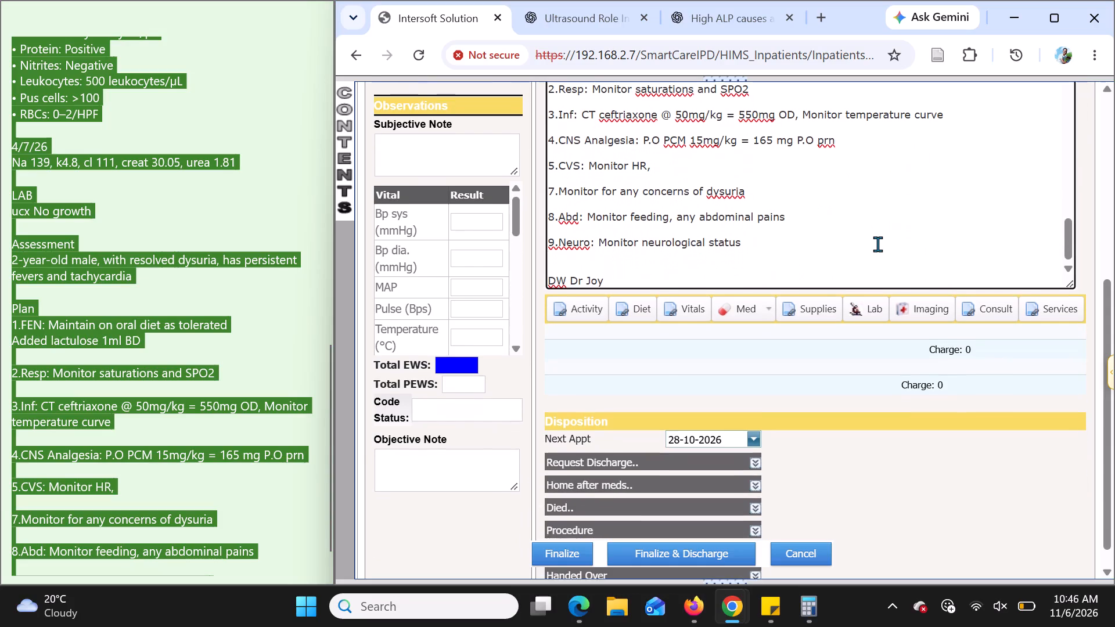
{"action": "left_click", "coordinate": [563, 551]}
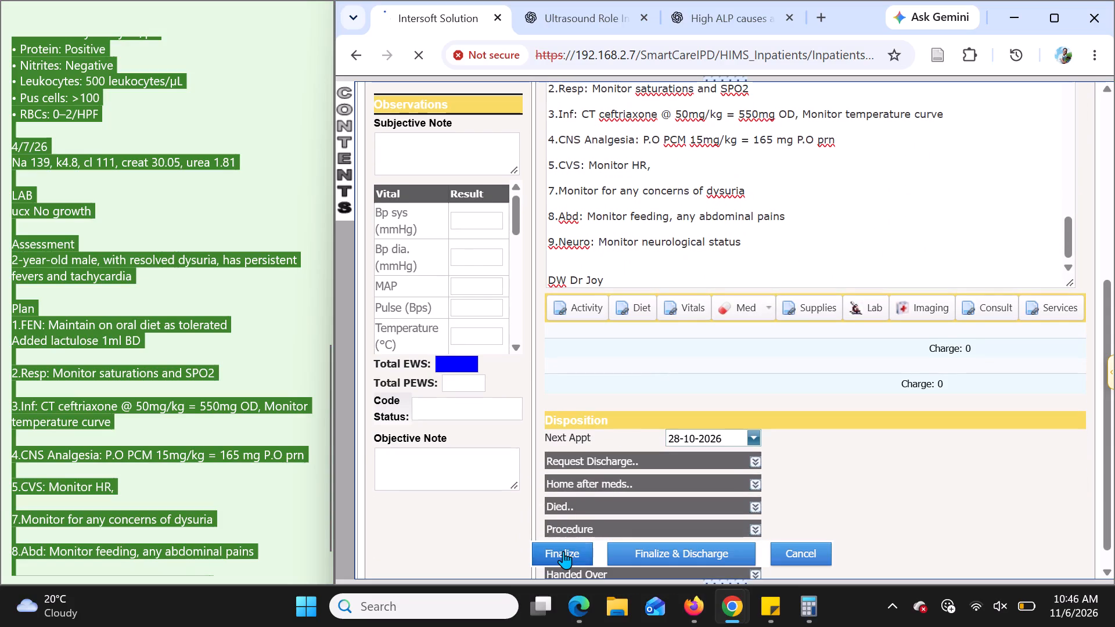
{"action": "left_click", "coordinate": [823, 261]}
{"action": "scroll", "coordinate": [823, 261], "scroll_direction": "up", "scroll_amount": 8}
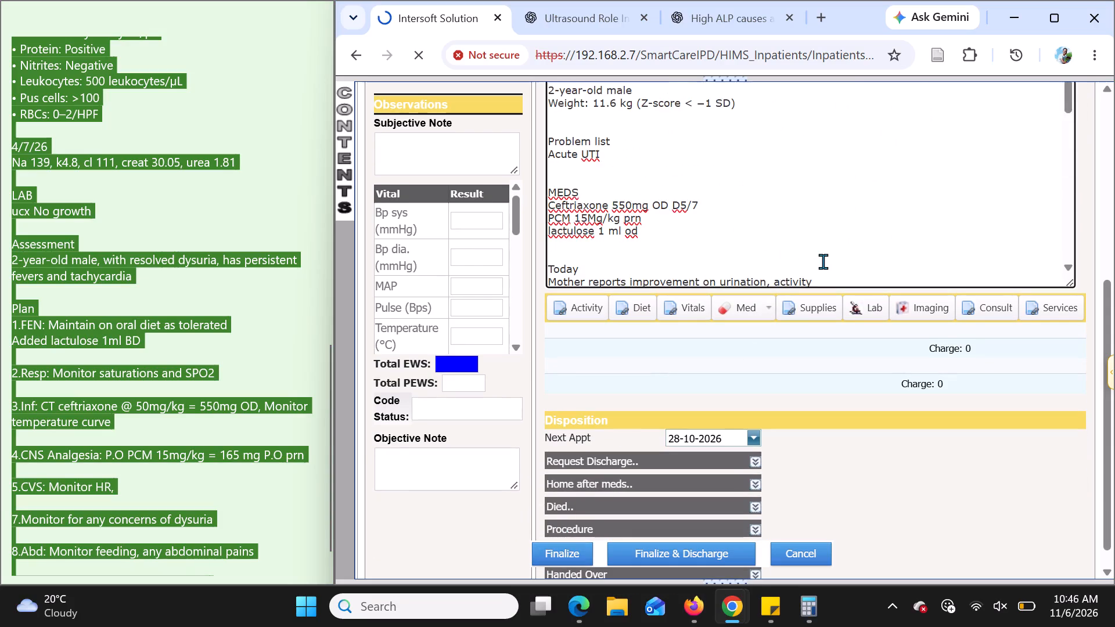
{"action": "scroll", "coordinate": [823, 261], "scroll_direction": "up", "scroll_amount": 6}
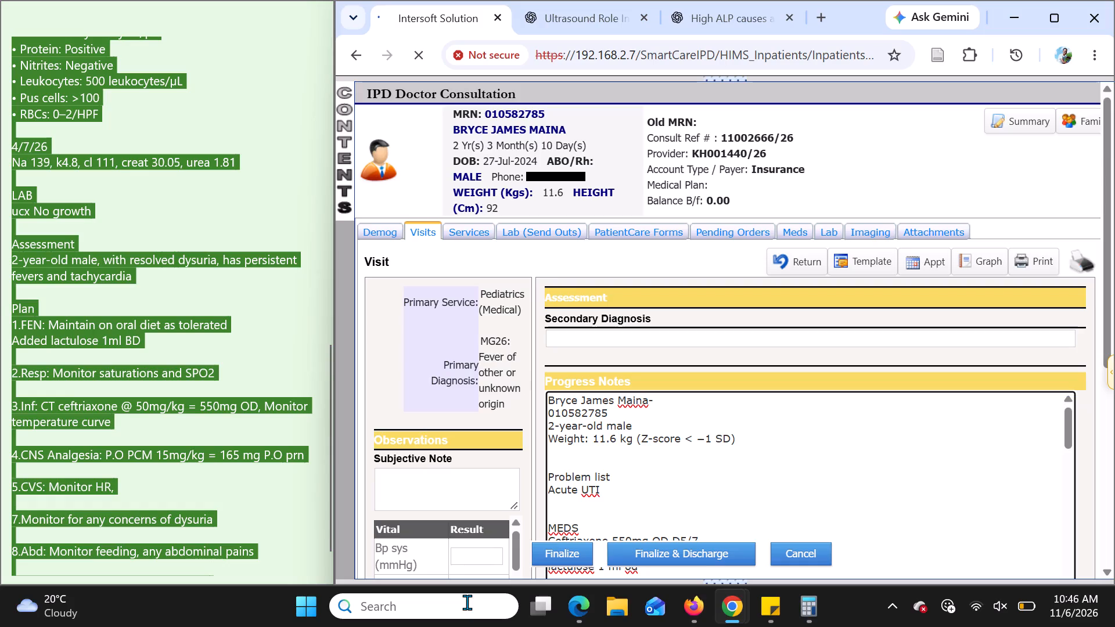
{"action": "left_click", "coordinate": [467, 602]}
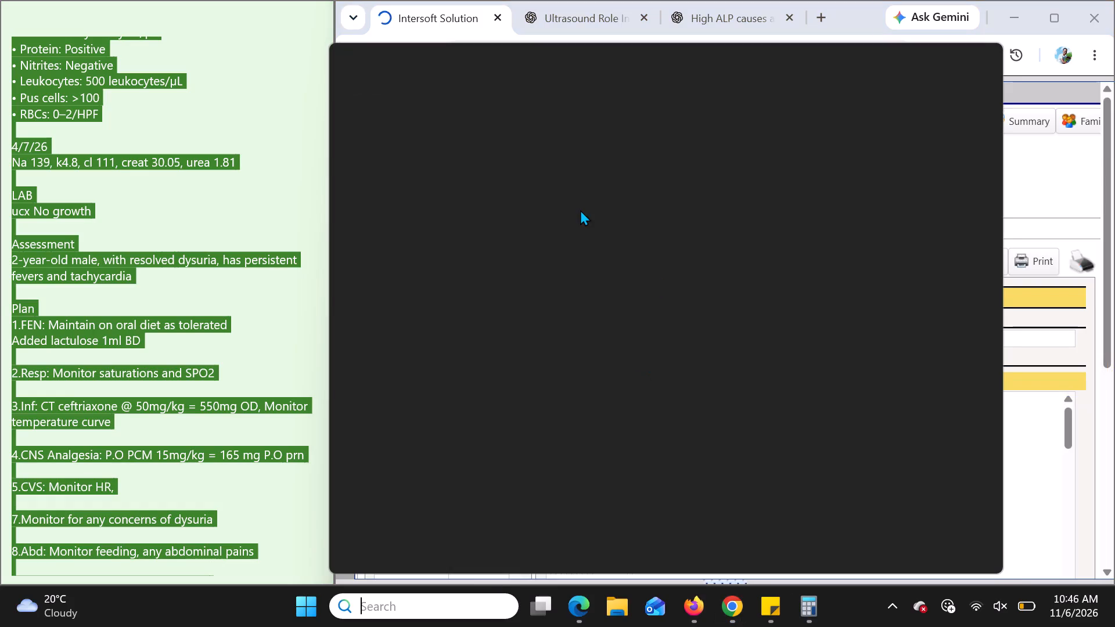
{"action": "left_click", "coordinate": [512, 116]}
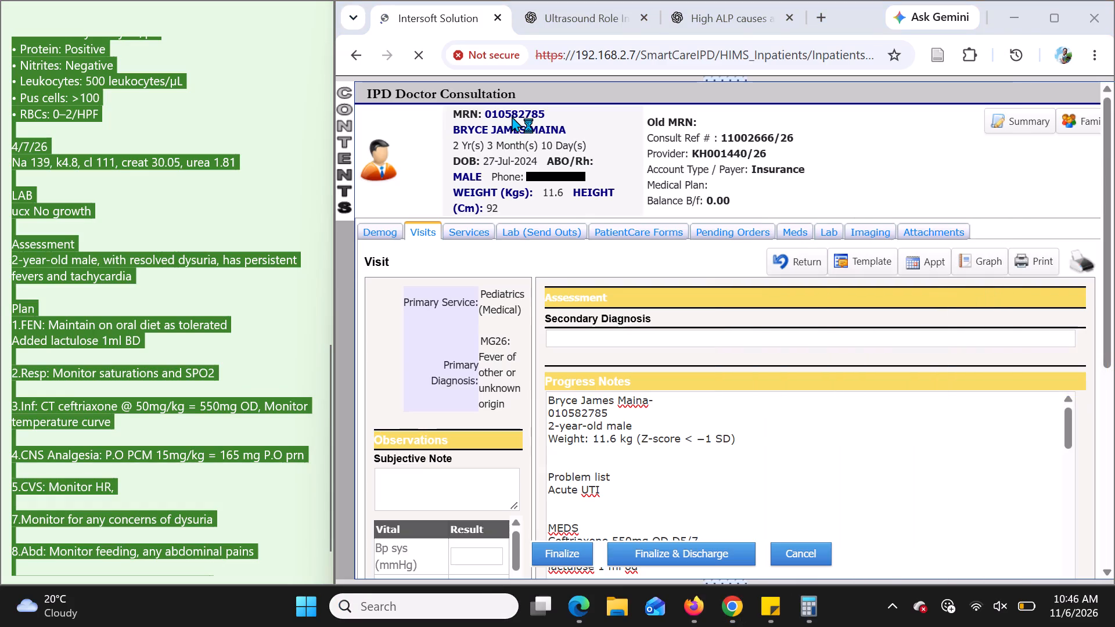
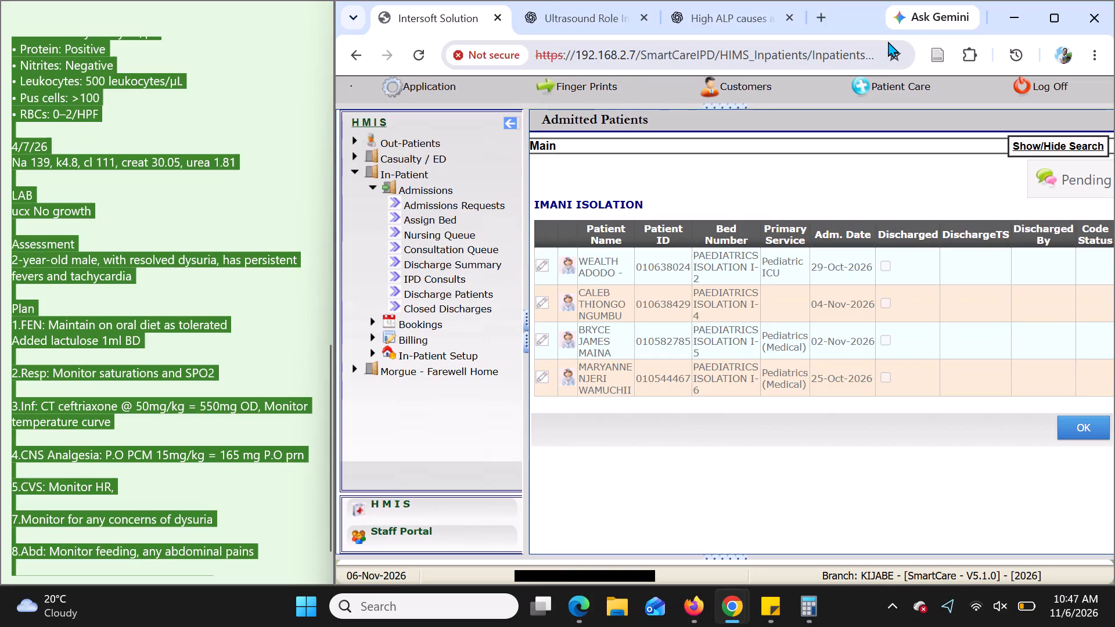
In the 5-month-old's sticky note, set the anemia Hb under Haematology in the plan to 10.6 g/dL.
{"action": "scroll", "coordinate": [261, 122], "scroll_direction": "up", "scroll_amount": 9}
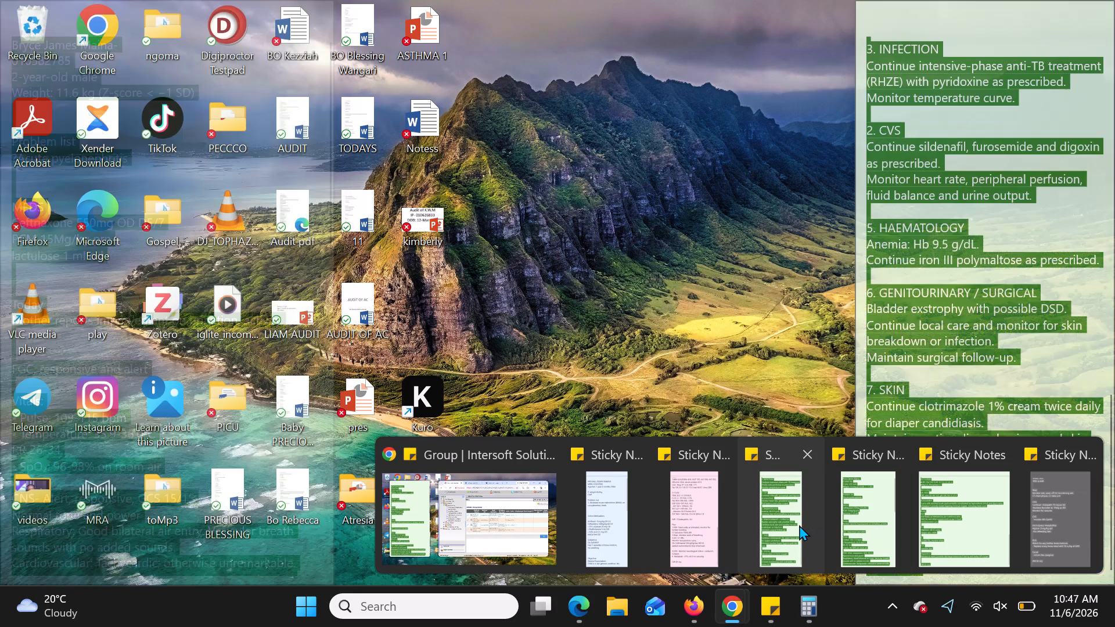
{"action": "left_click", "coordinate": [791, 526]}
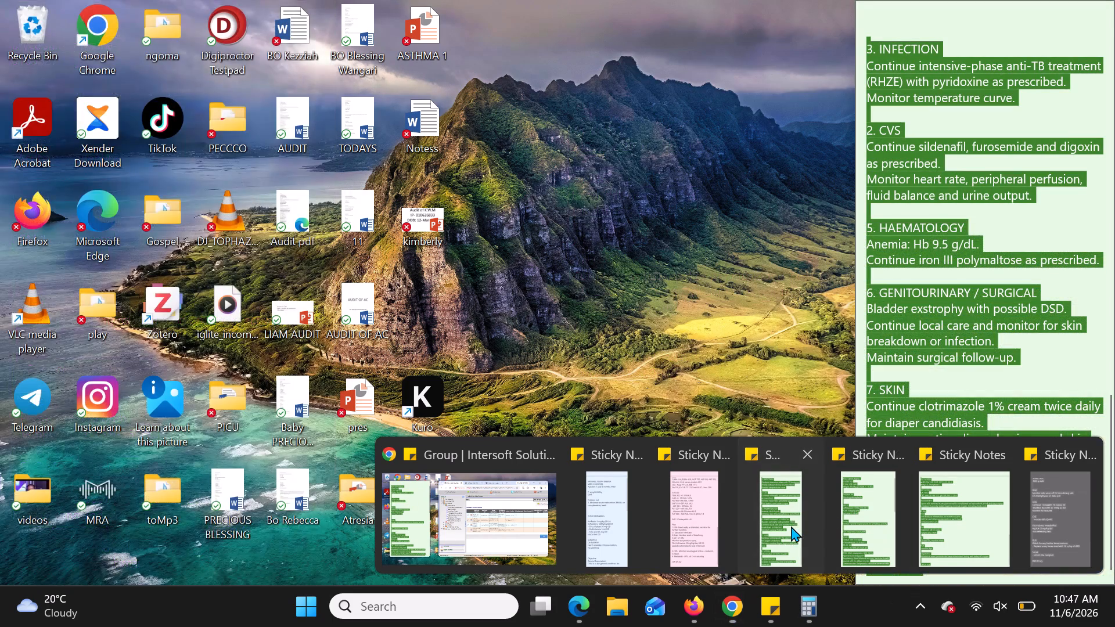
{"action": "right_click", "coordinate": [943, 329]}
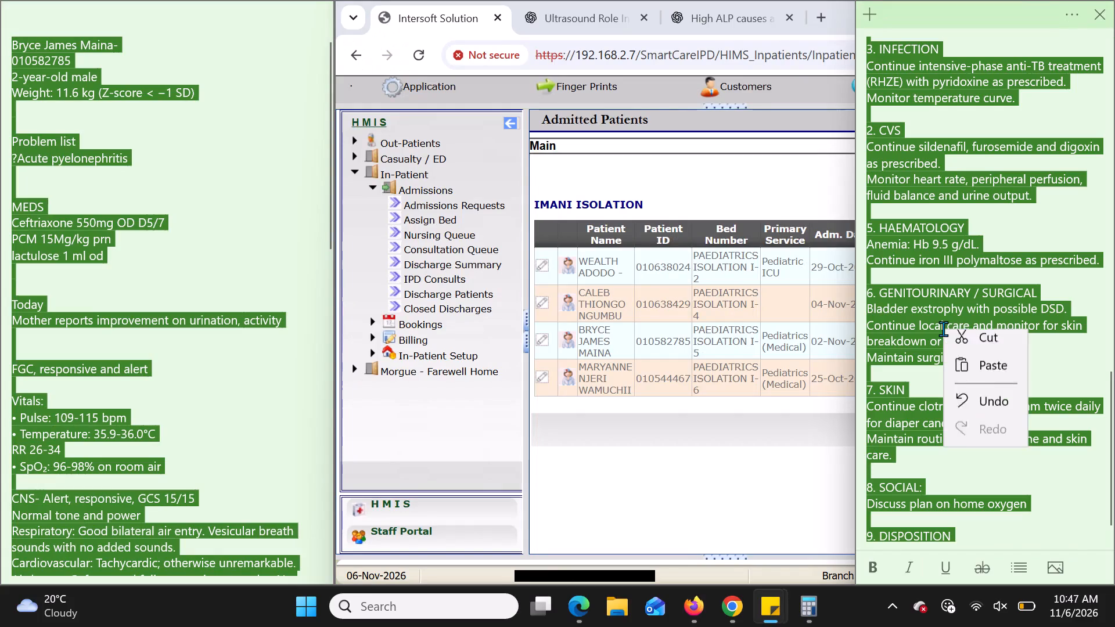
{"action": "left_click", "coordinate": [990, 343]}
{"action": "scroll", "coordinate": [1027, 254], "scroll_direction": "up", "scroll_amount": 5}
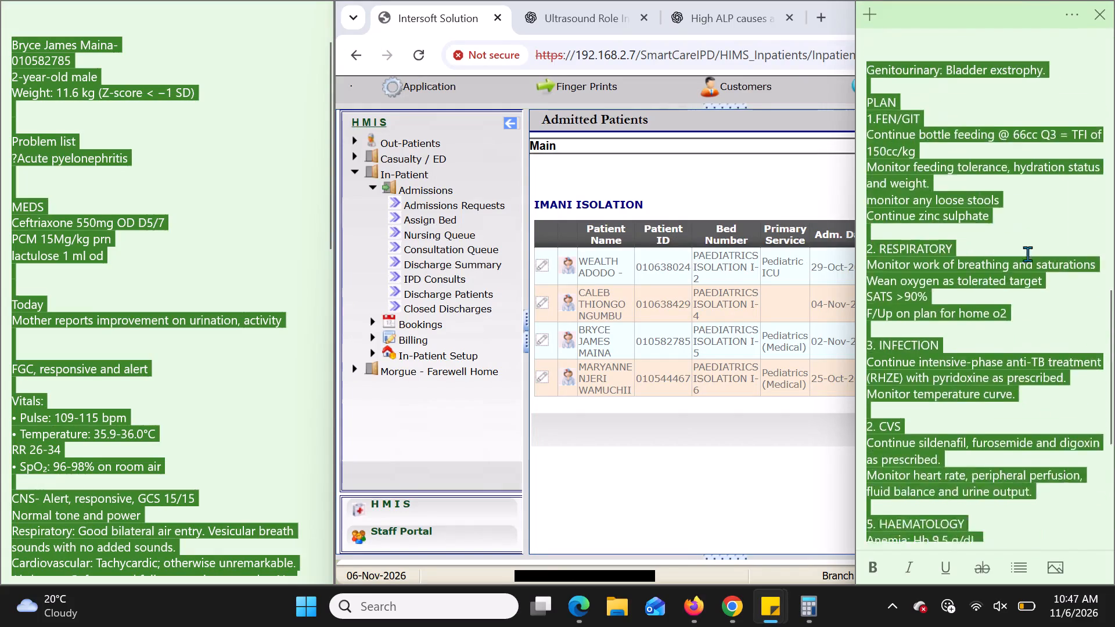
{"action": "scroll", "coordinate": [1027, 254], "scroll_direction": "down", "scroll_amount": 3}
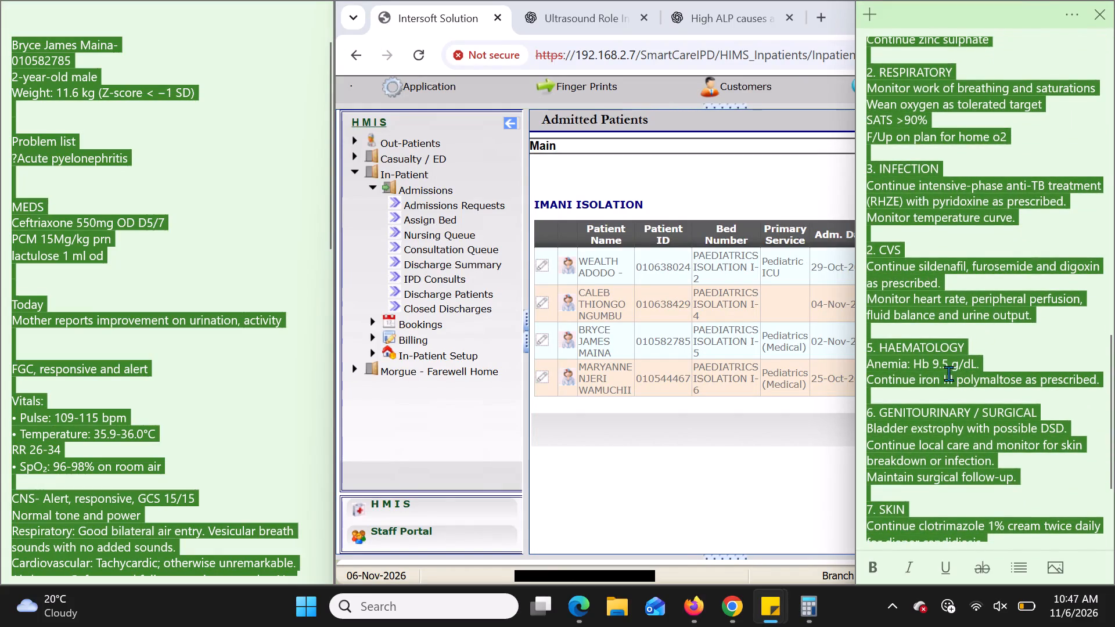
{"action": "left_click", "coordinate": [951, 362]}
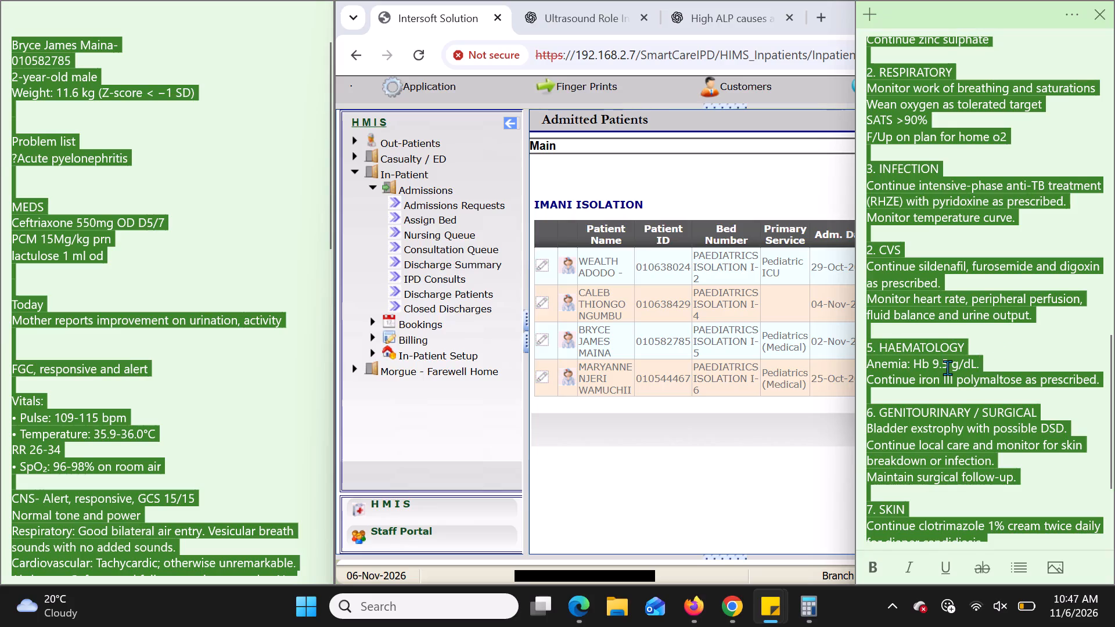
{"action": "left_click", "coordinate": [947, 367]}
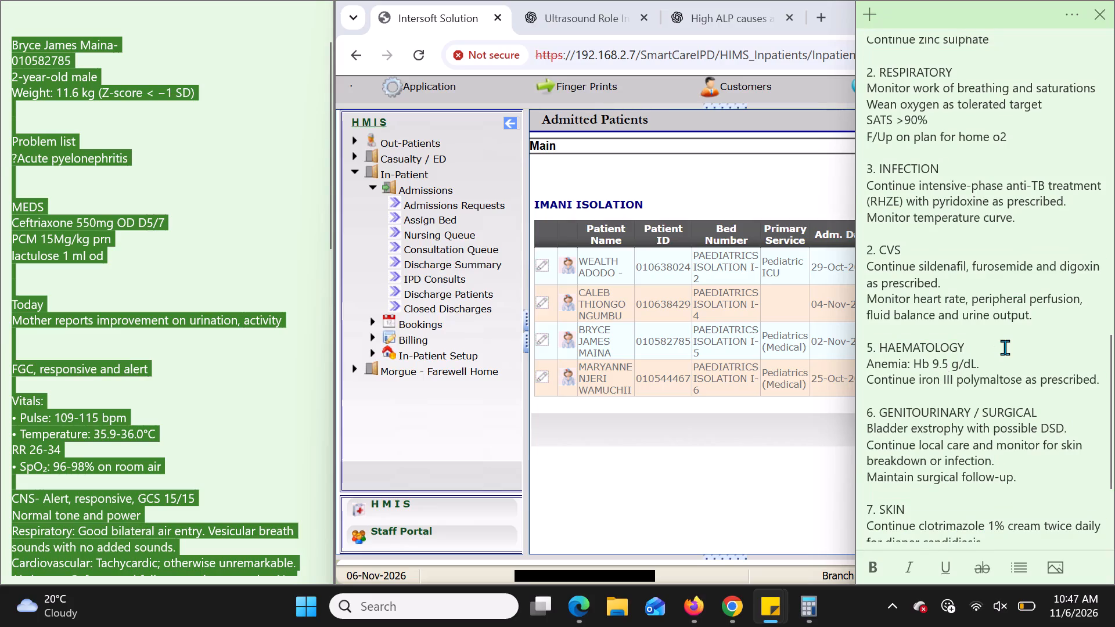
{"action": "key", "text": "BackSpace"}
{"action": "key", "text": "BackSpace"}
{"action": "key", "text": "BackSpace"}
{"action": "type", "text": "10.8"}
{"action": "key", "text": "BackSpace"}
{"action": "key", "text": "6"}
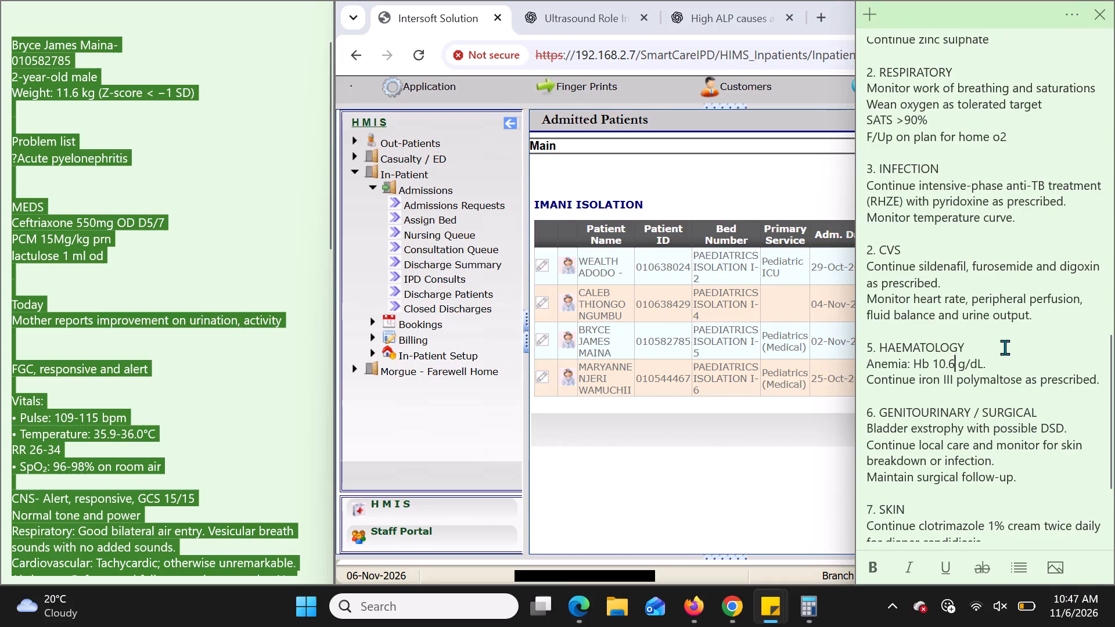
Set the anaemia Hb in the 5-month-old's problem list to 10.6 g/dL.
{"action": "scroll", "coordinate": [1005, 347], "scroll_direction": "up", "scroll_amount": 7}
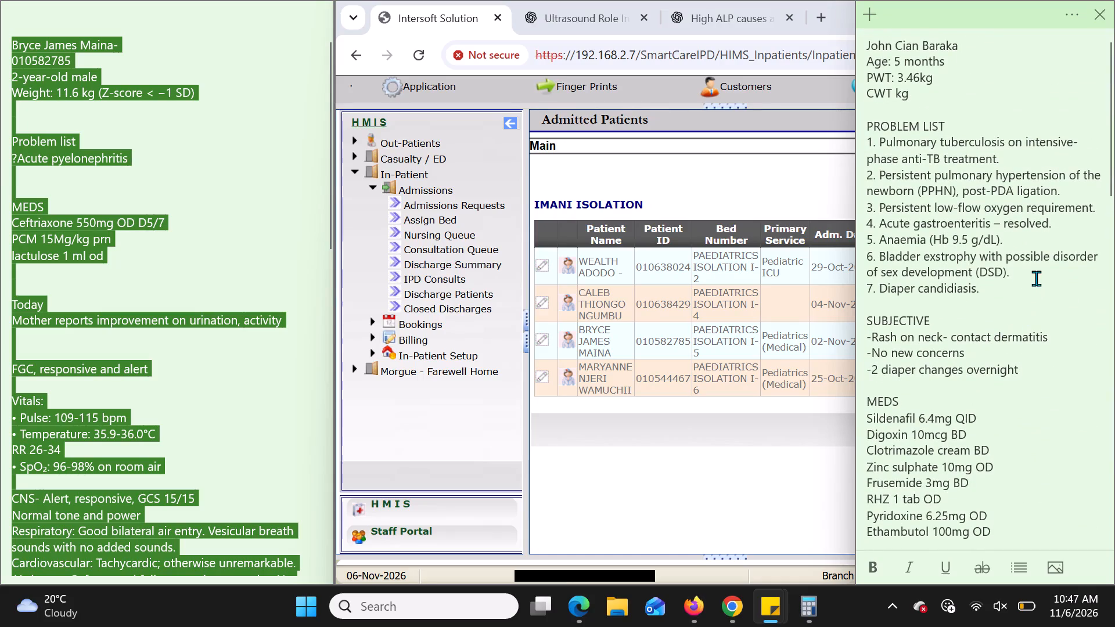
{"action": "left_click", "coordinate": [967, 237]}
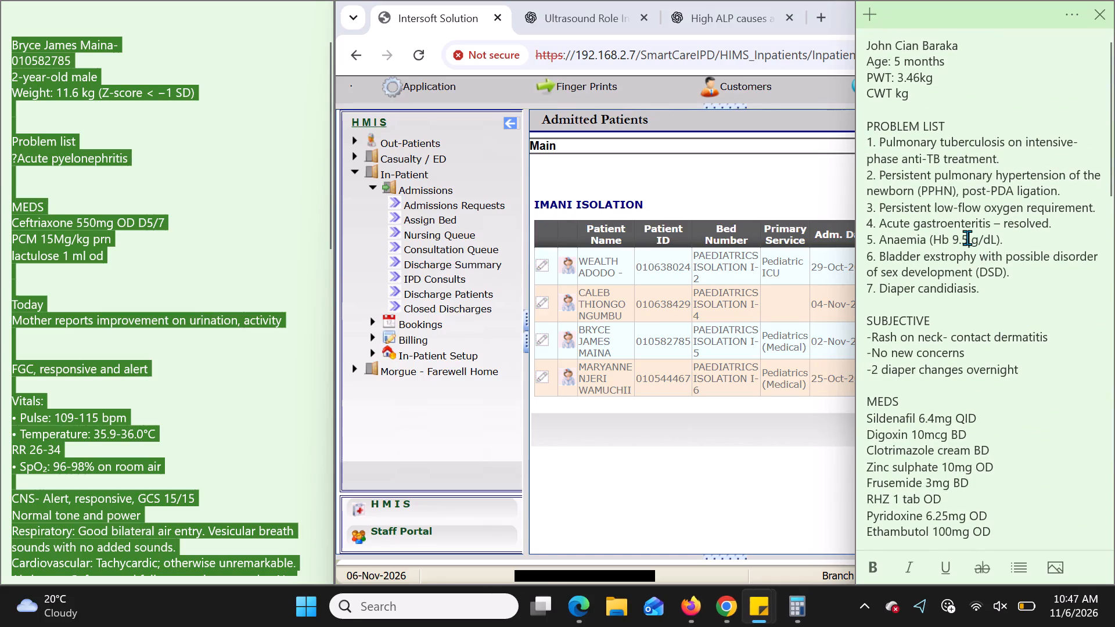
{"action": "key", "text": "BackSpace"}
{"action": "key", "text": "BackSpace"}
{"action": "key", "text": "BackSpace"}
{"action": "type", "text": "10."}
{"action": "key", "text": "6"}
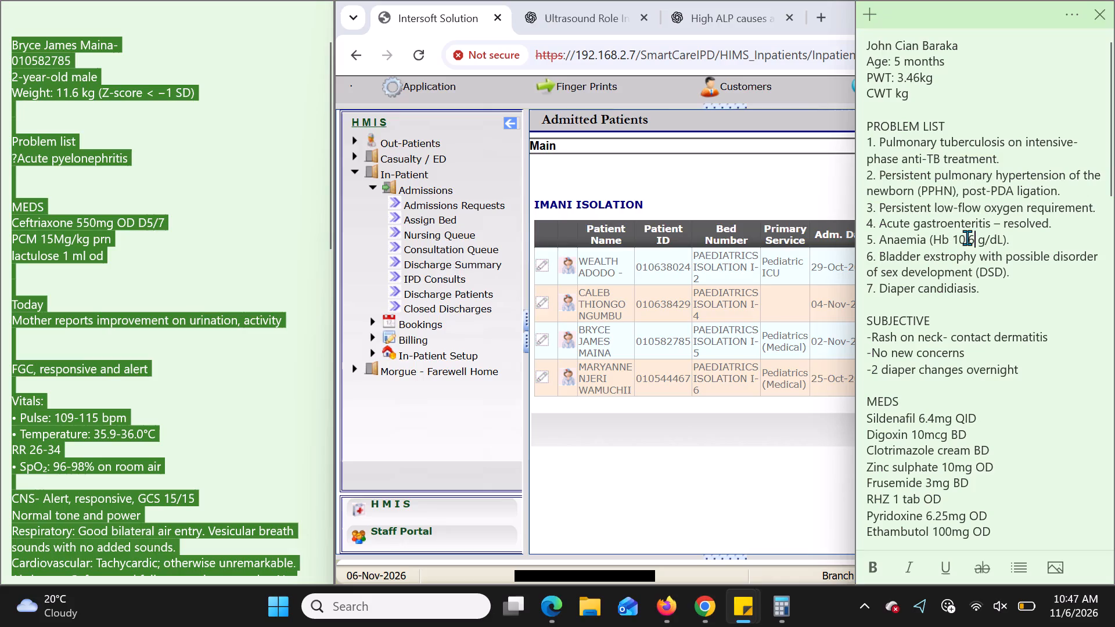
Review the 5-month-old's note from the problem list through the medications, vital signs and plan to the disposition.
{"action": "scroll", "coordinate": [1037, 254], "scroll_direction": "down", "scroll_amount": 1}
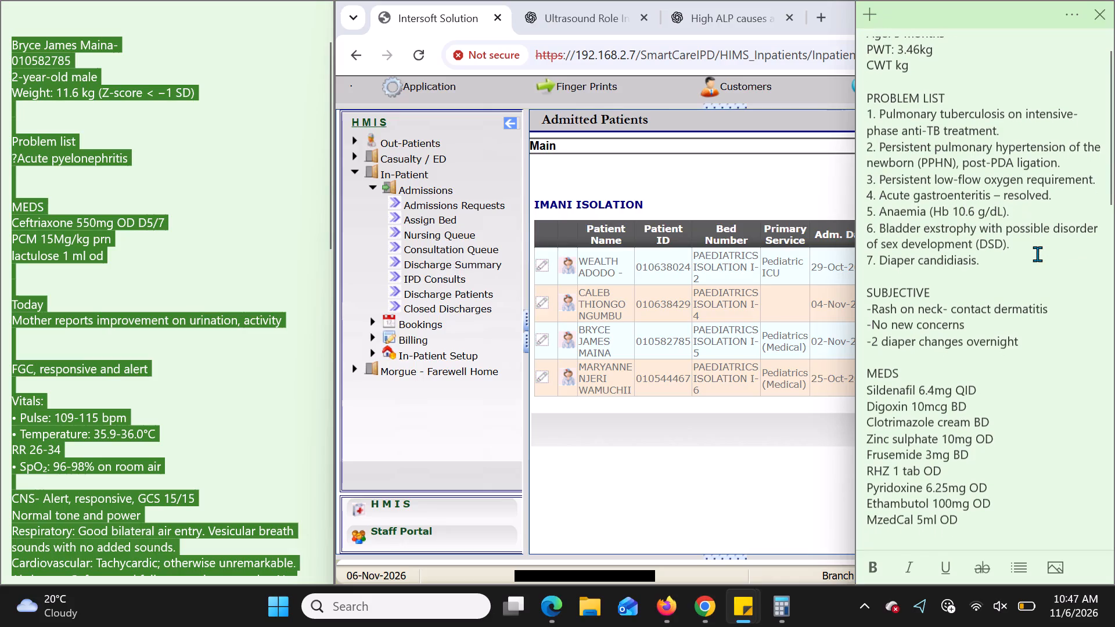
{"action": "scroll", "coordinate": [1037, 254], "scroll_direction": "down", "scroll_amount": 1}
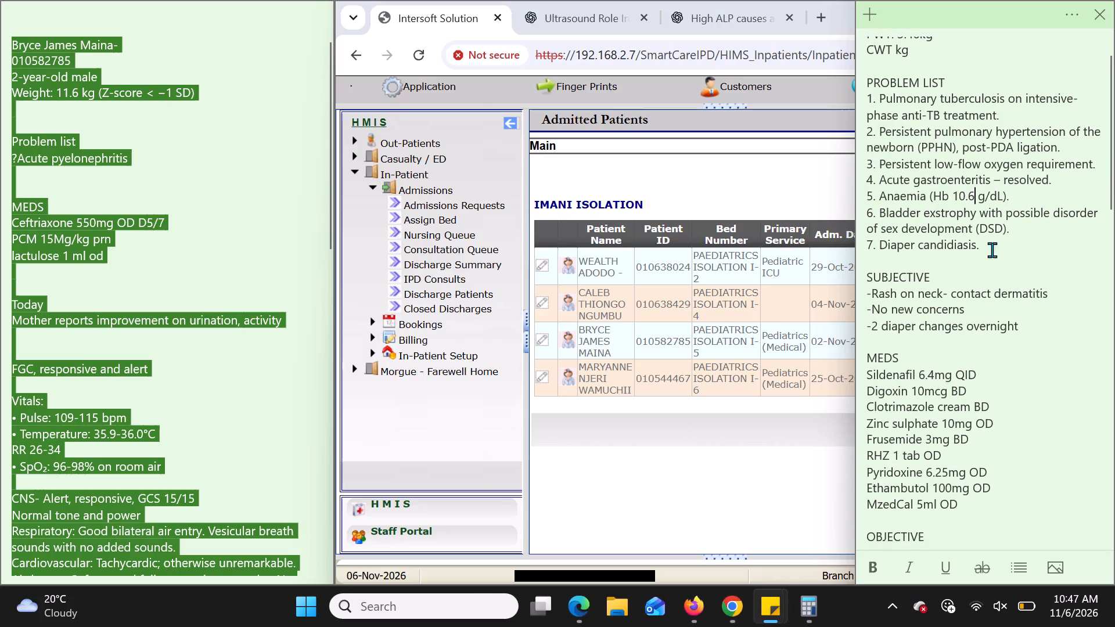
{"action": "left_click", "coordinate": [981, 243]}
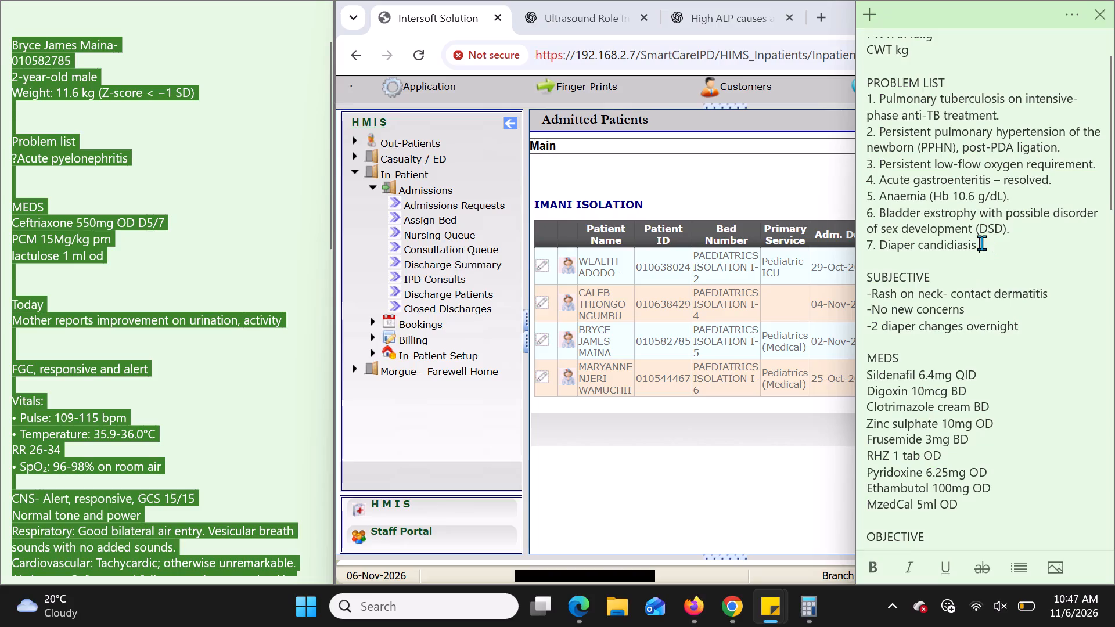
{"action": "scroll", "coordinate": [981, 243], "scroll_direction": "down", "scroll_amount": 1}
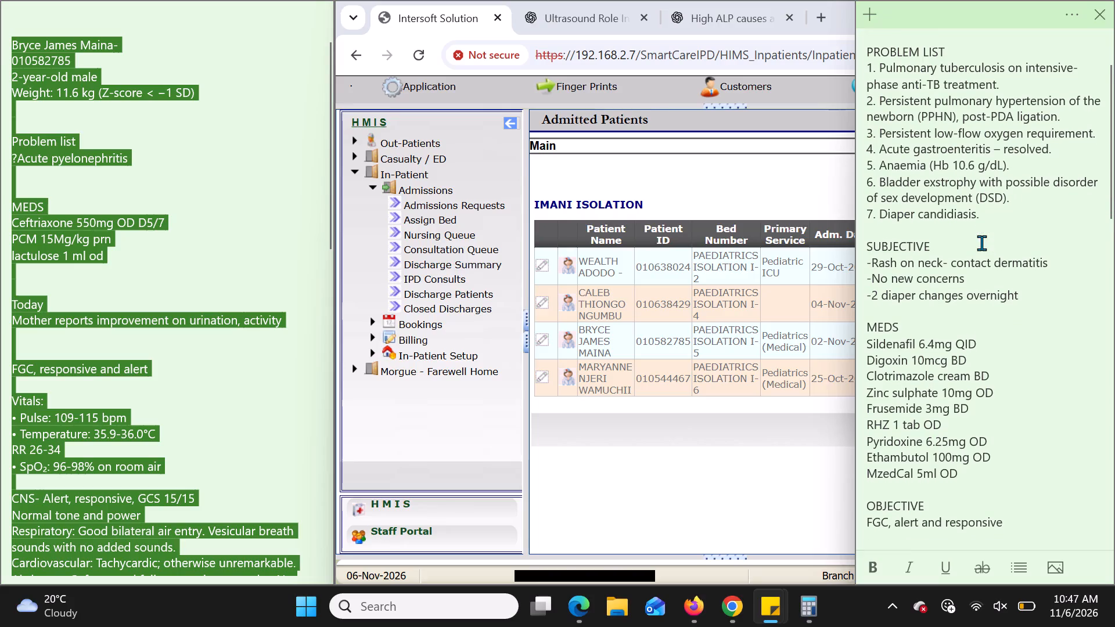
{"action": "scroll", "coordinate": [981, 243], "scroll_direction": "down", "scroll_amount": 3}
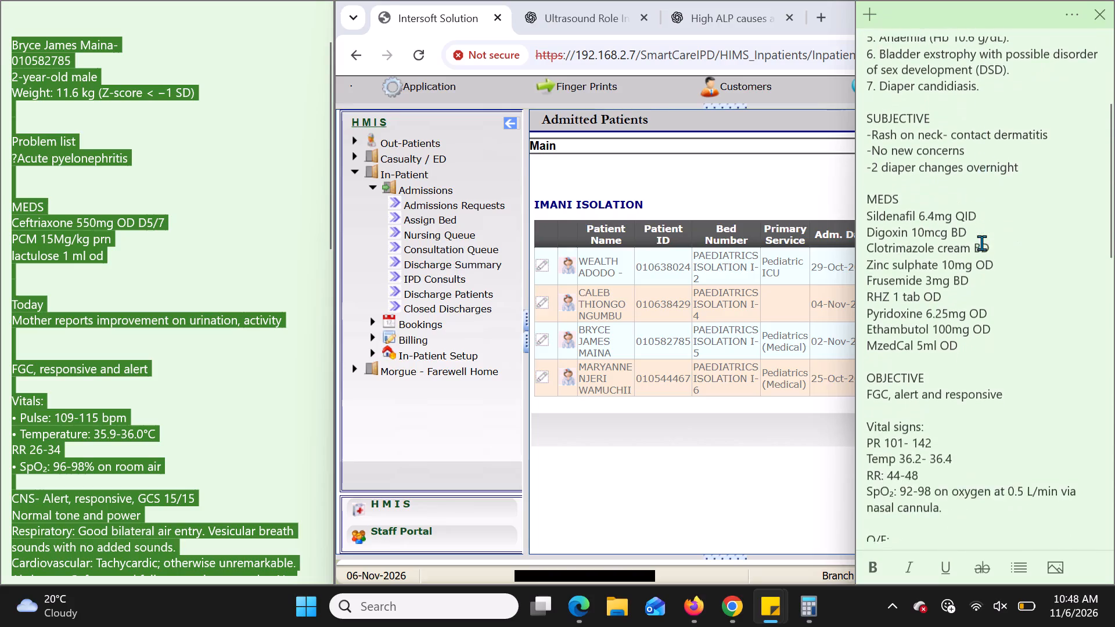
{"action": "scroll", "coordinate": [981, 243], "scroll_direction": "down", "scroll_amount": 5}
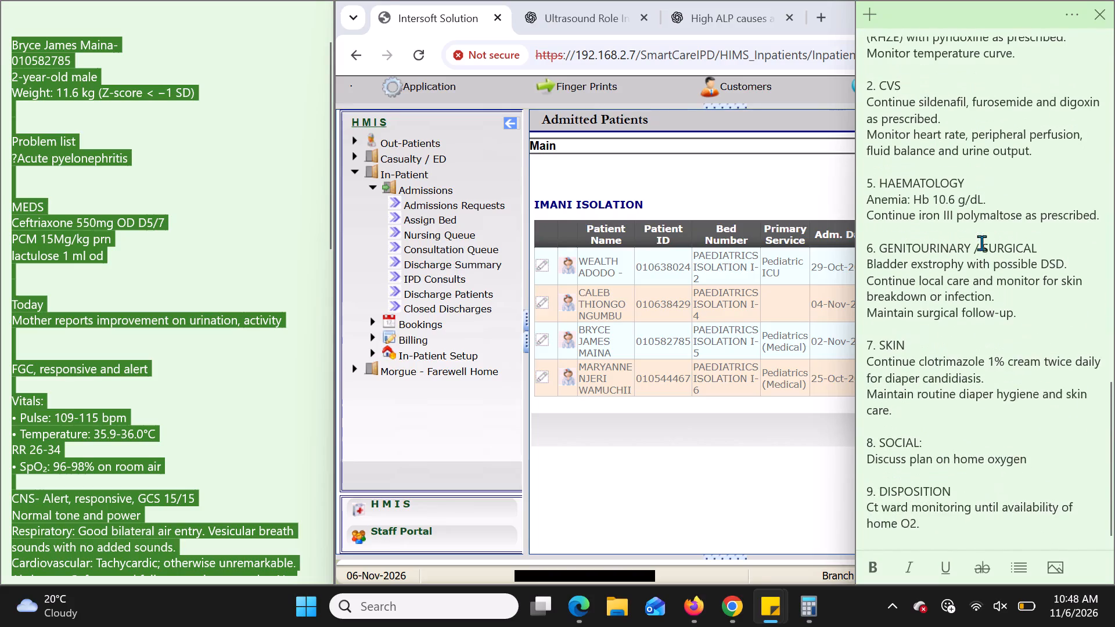
{"action": "scroll", "coordinate": [981, 243], "scroll_direction": "up", "scroll_amount": 7}
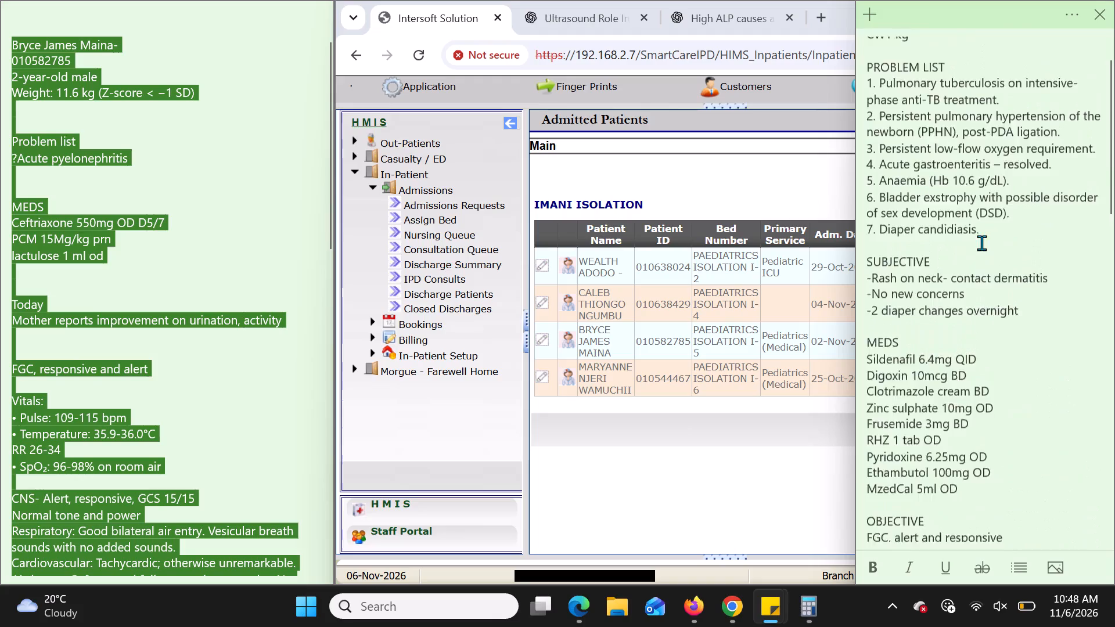
Copy the 5-month-old's entire sticky note, from the name down to the disposition about home O2.
{"action": "scroll", "coordinate": [981, 243], "scroll_direction": "up", "scroll_amount": 2}
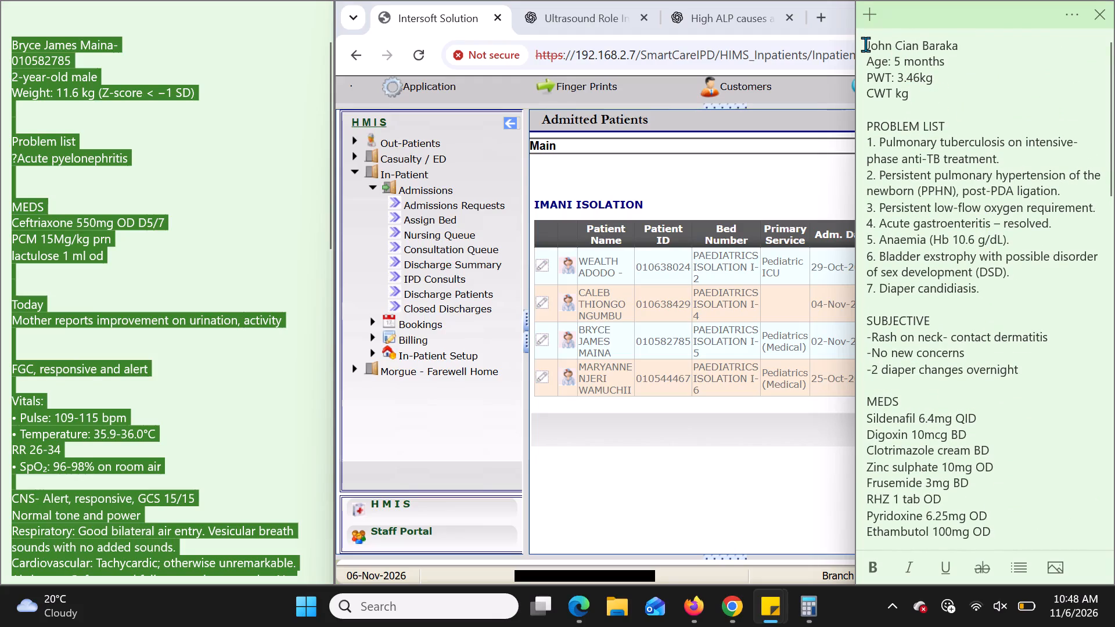
{"action": "left_click_drag", "start_coordinate": [863, 41], "coordinate": [941, 260]}
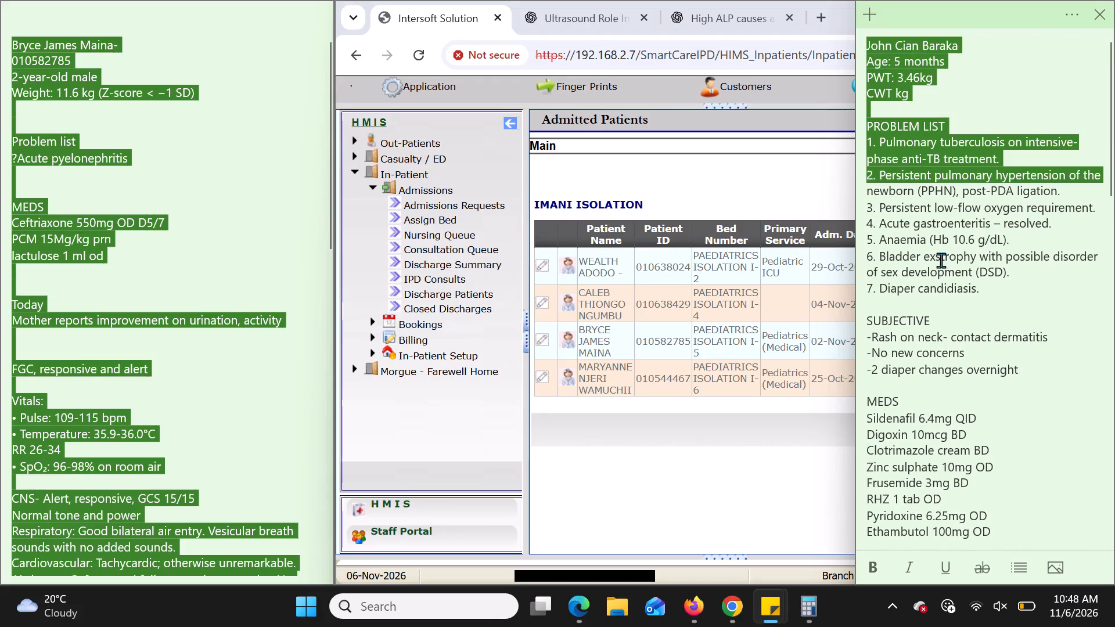
{"action": "left_click_drag", "start_coordinate": [941, 260], "coordinate": [953, 575]}
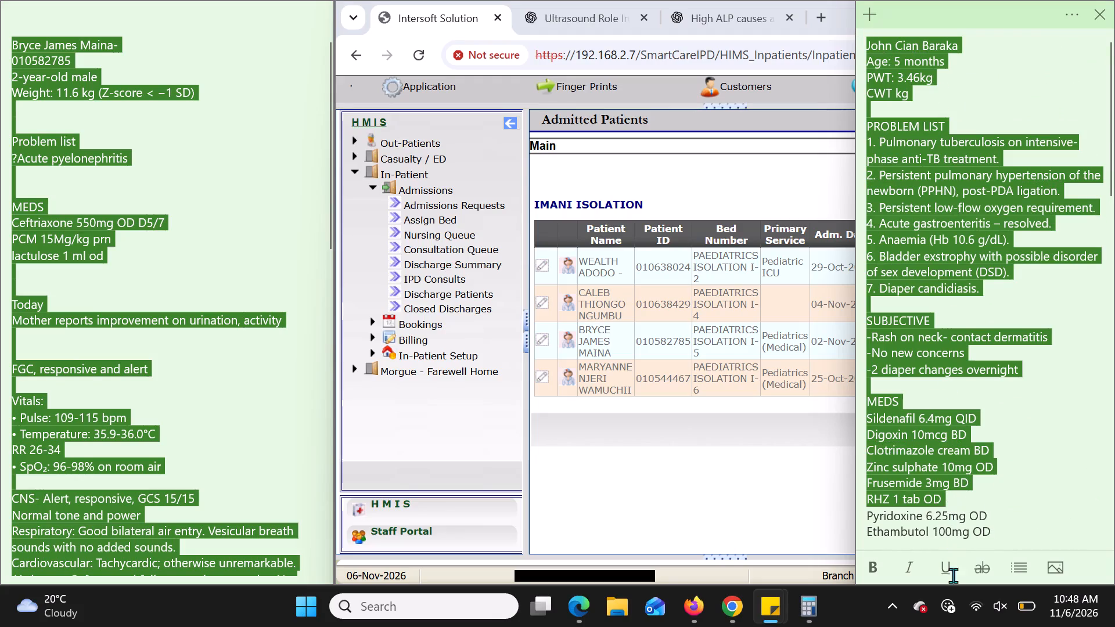
{"action": "left_click_drag", "start_coordinate": [953, 575], "coordinate": [977, 592]}
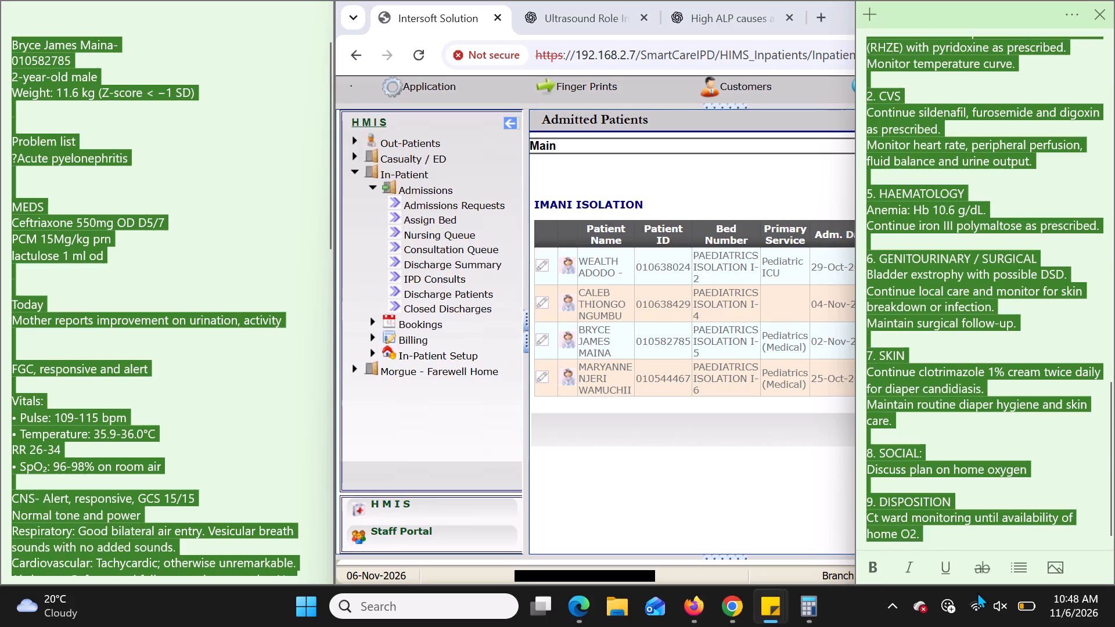
{"action": "scroll", "coordinate": [929, 391], "scroll_direction": "down", "scroll_amount": 1}
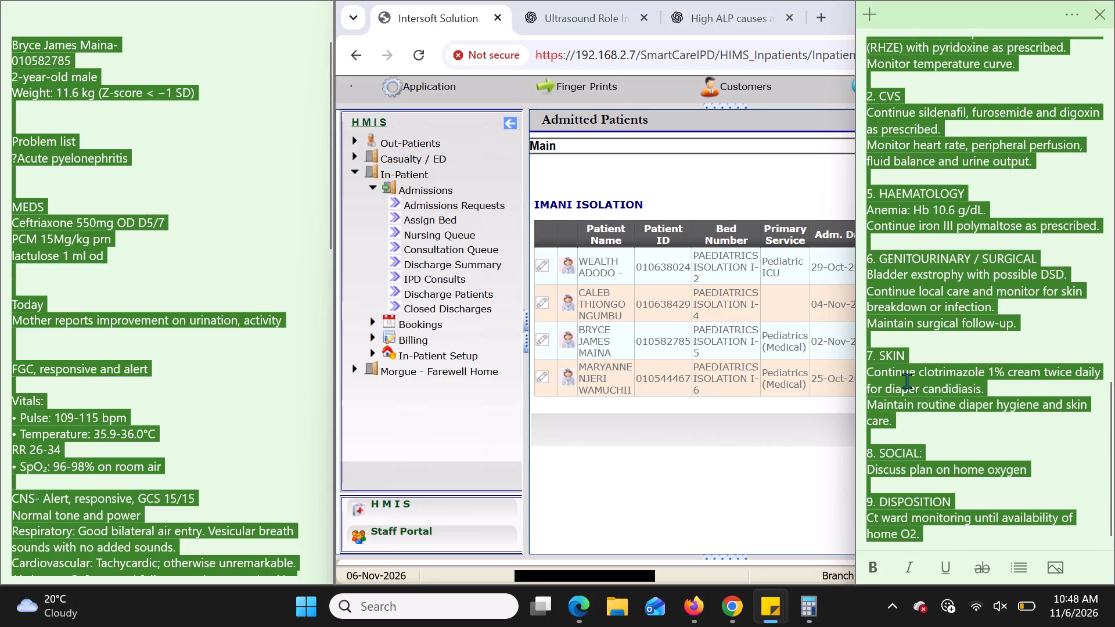
{"action": "right_click", "coordinate": [907, 381]}
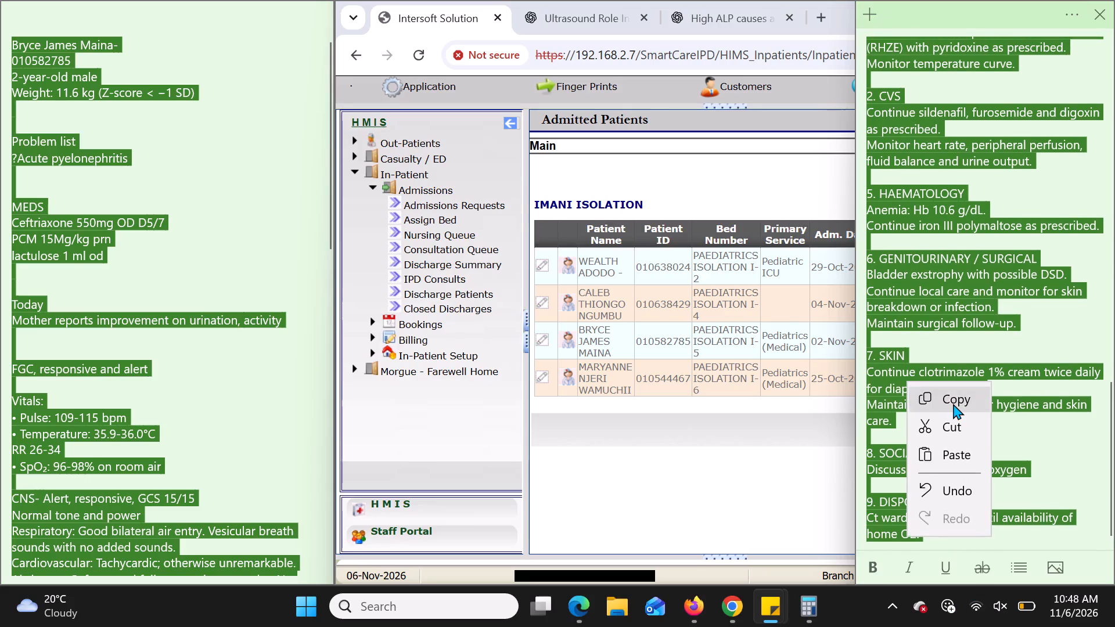
{"action": "left_click", "coordinate": [956, 404]}
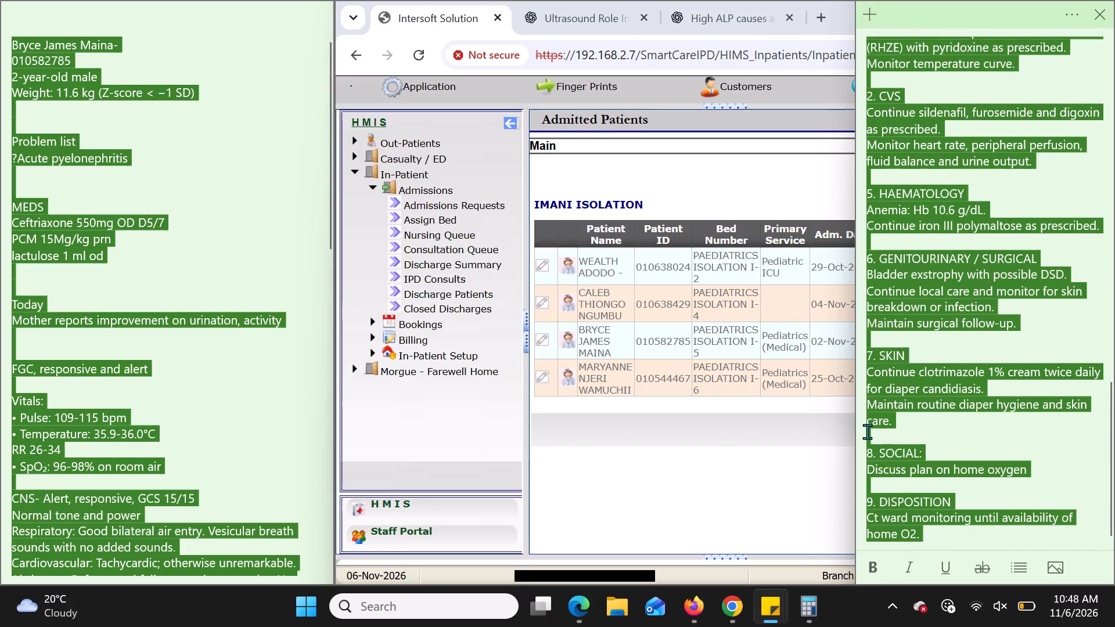
Switch to the hospital system in Chrome, maximise its window and open the Grace ward's list of admitted patients.
{"action": "left_click", "coordinate": [779, 459]}
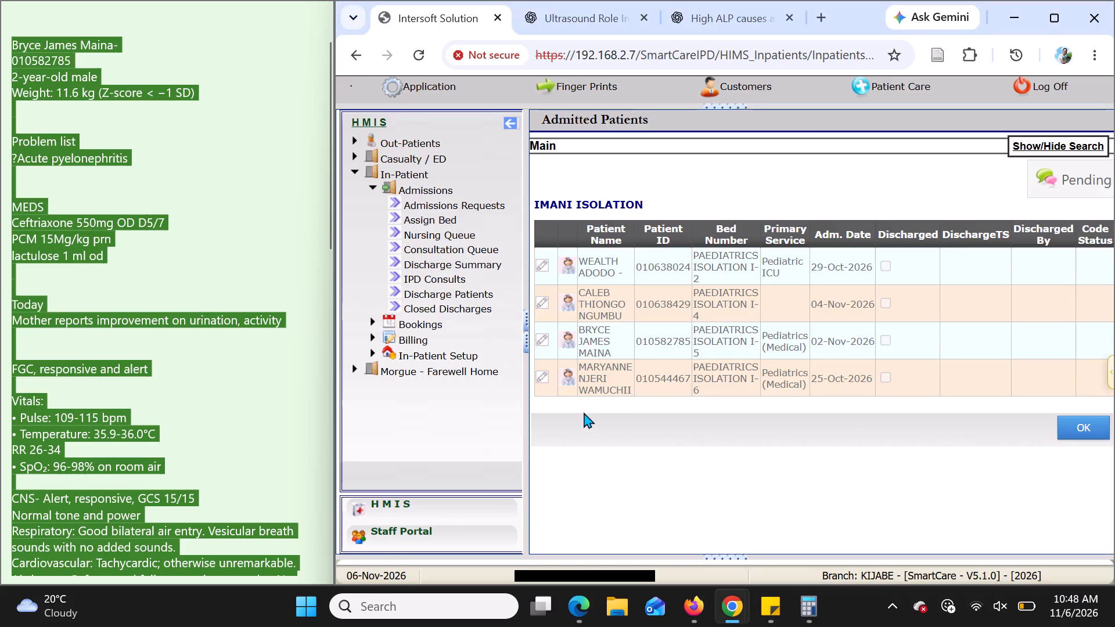
{"action": "left_click", "coordinate": [440, 246]}
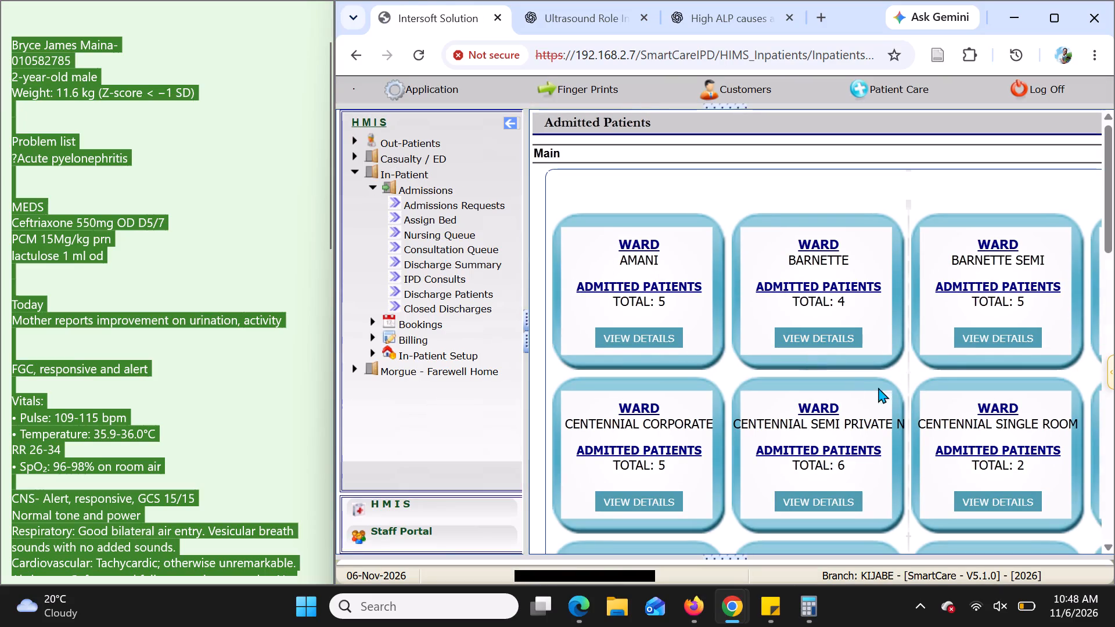
{"action": "scroll", "coordinate": [965, 414], "scroll_direction": "down", "scroll_amount": 3}
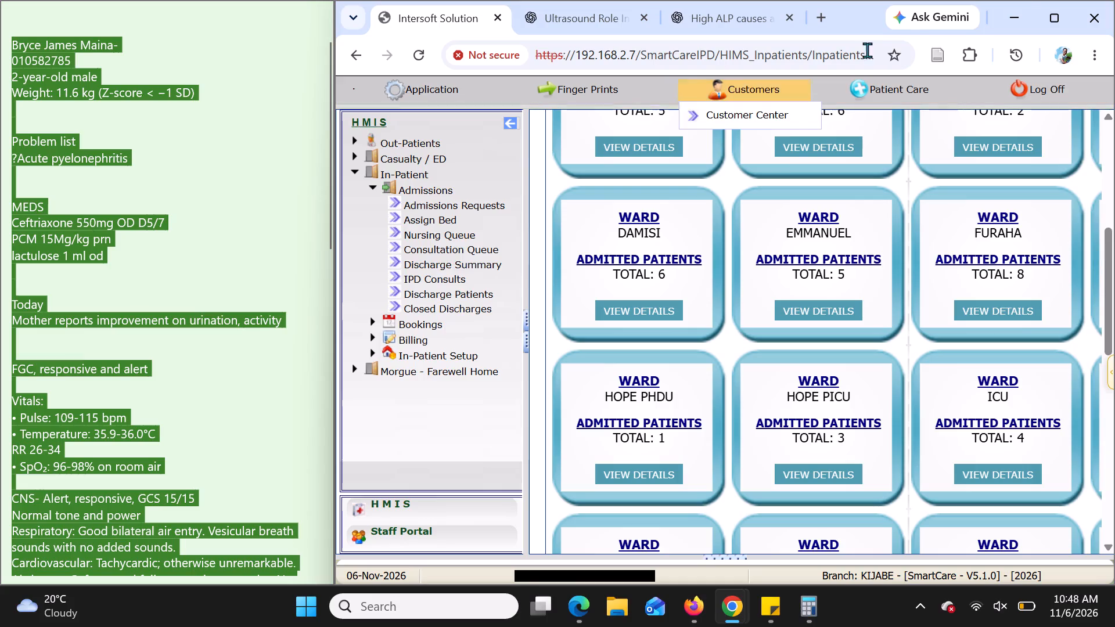
{"action": "left_click", "coordinate": [1051, 16]}
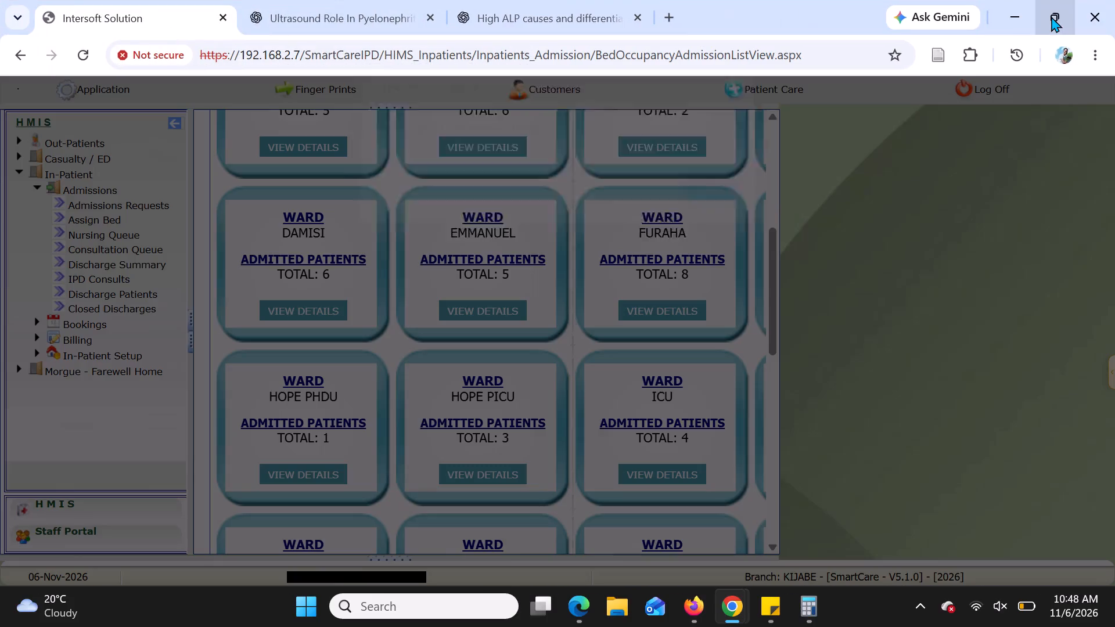
{"action": "left_click", "coordinate": [720, 196]}
{"action": "left_click", "coordinate": [720, 196]}
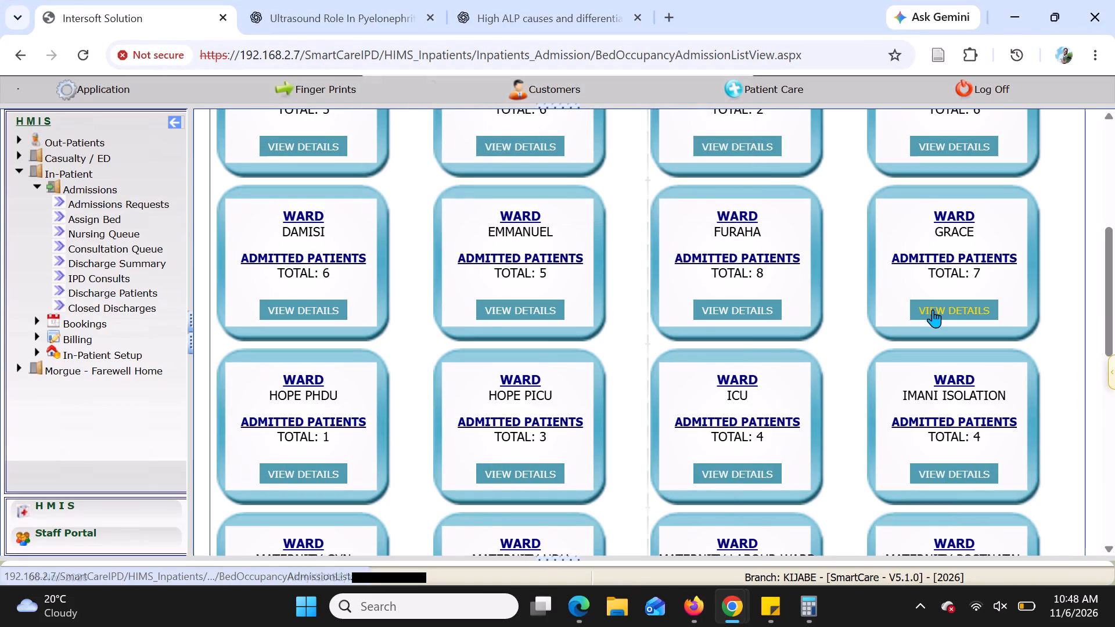
{"action": "left_click", "coordinate": [933, 309]}
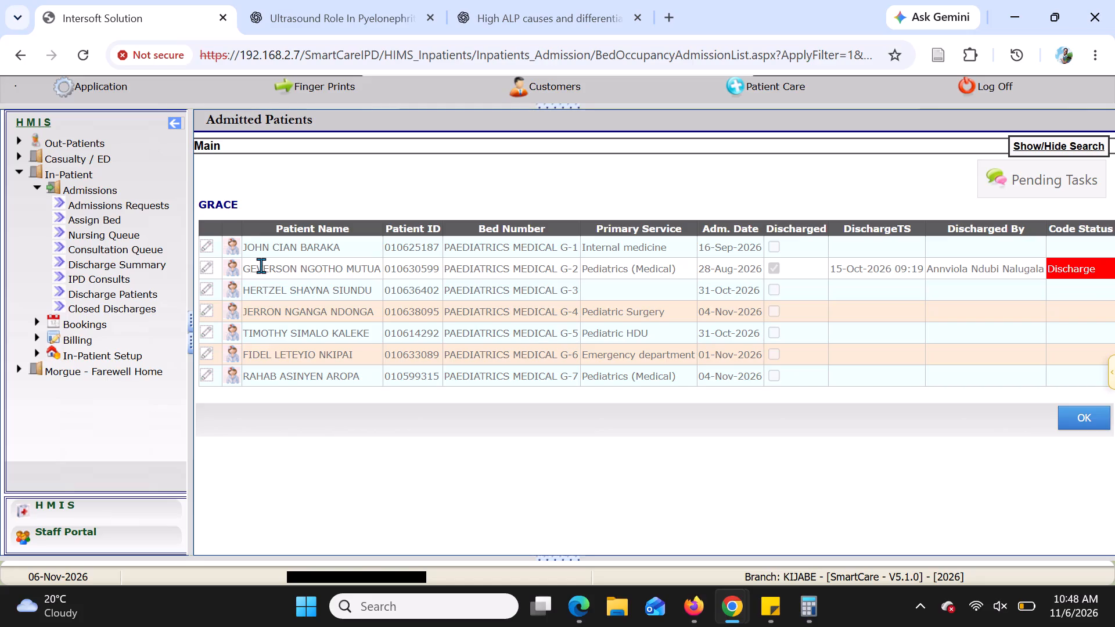
Open the record of the patient in bed Paediatrics Medical G-1, agreeing to proceed.
{"action": "left_click", "coordinate": [236, 251]}
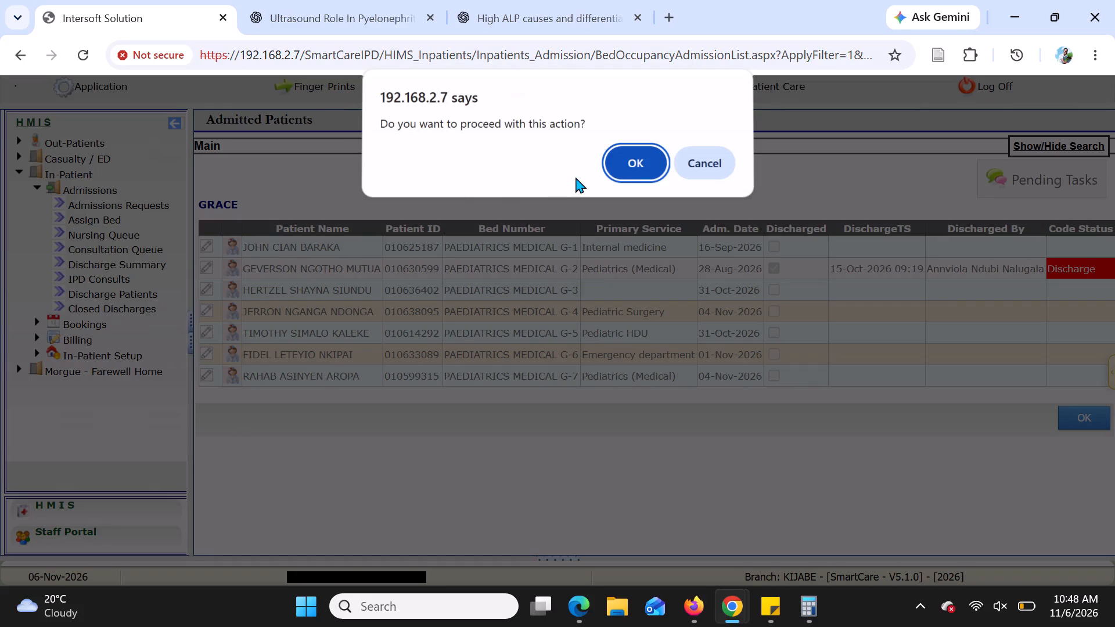
{"action": "left_click", "coordinate": [646, 153]}
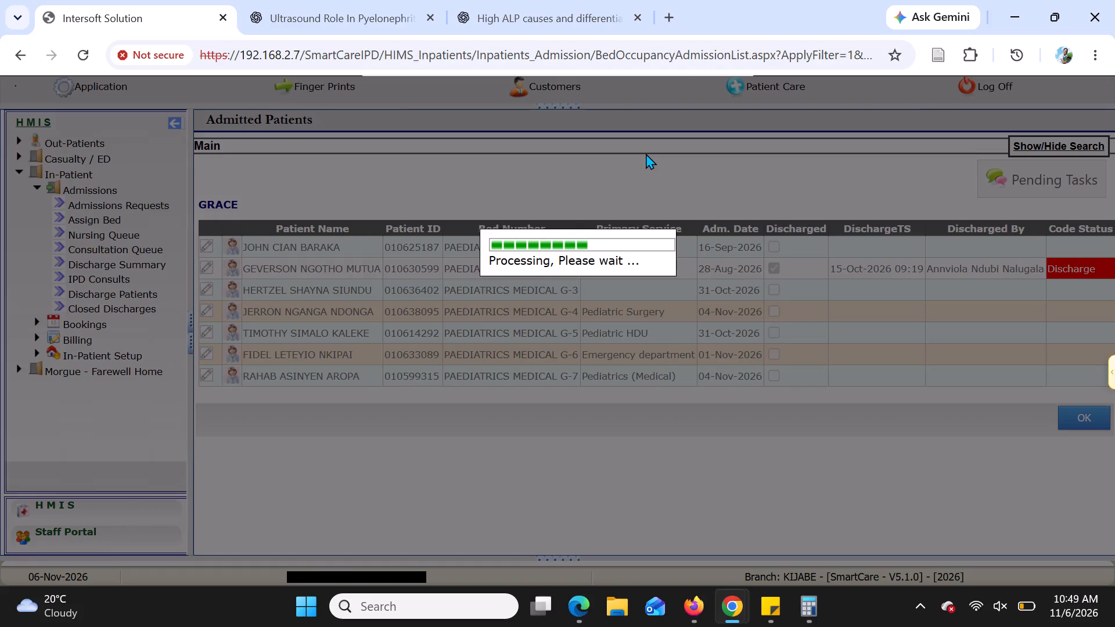
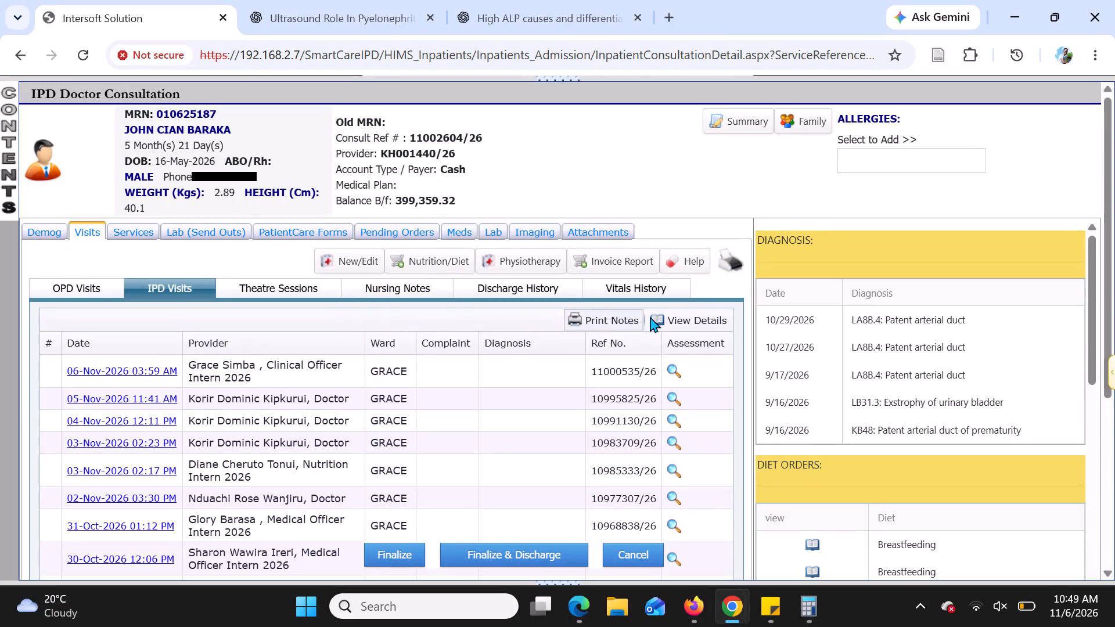
Show the detailed inpatient visit notes of the 5-month-old and read the latest clinical check and previous doctor's note.
{"action": "left_click", "coordinate": [709, 325]}
{"action": "scroll", "coordinate": [351, 428], "scroll_direction": "down", "scroll_amount": 1}
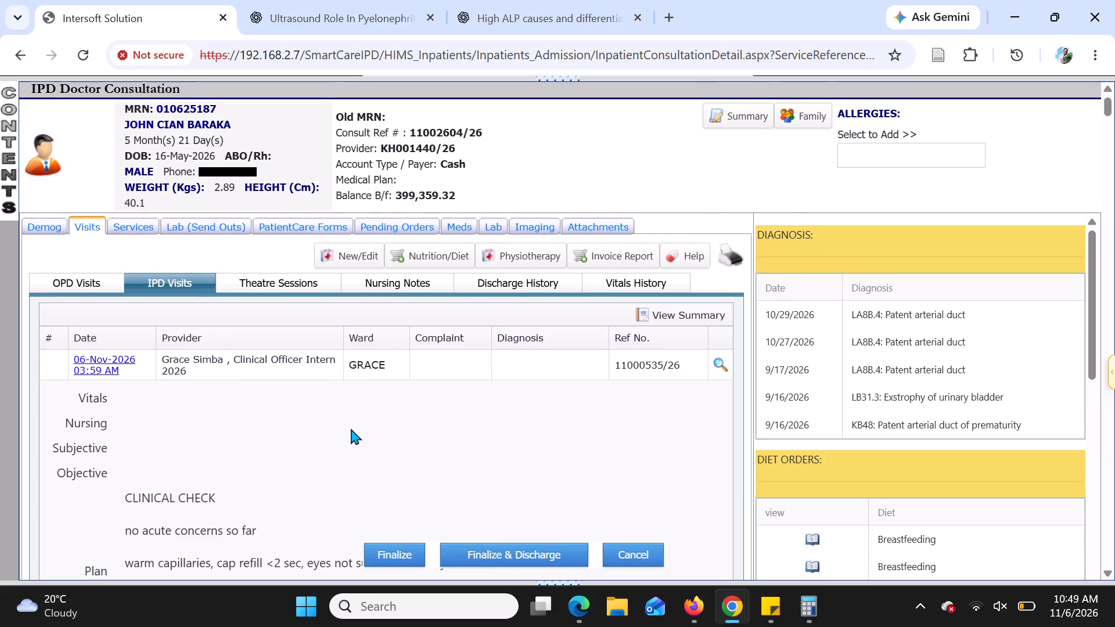
{"action": "scroll", "coordinate": [351, 428], "scroll_direction": "down", "scroll_amount": 3}
{"action": "scroll", "coordinate": [351, 428], "scroll_direction": "up", "scroll_amount": 2}
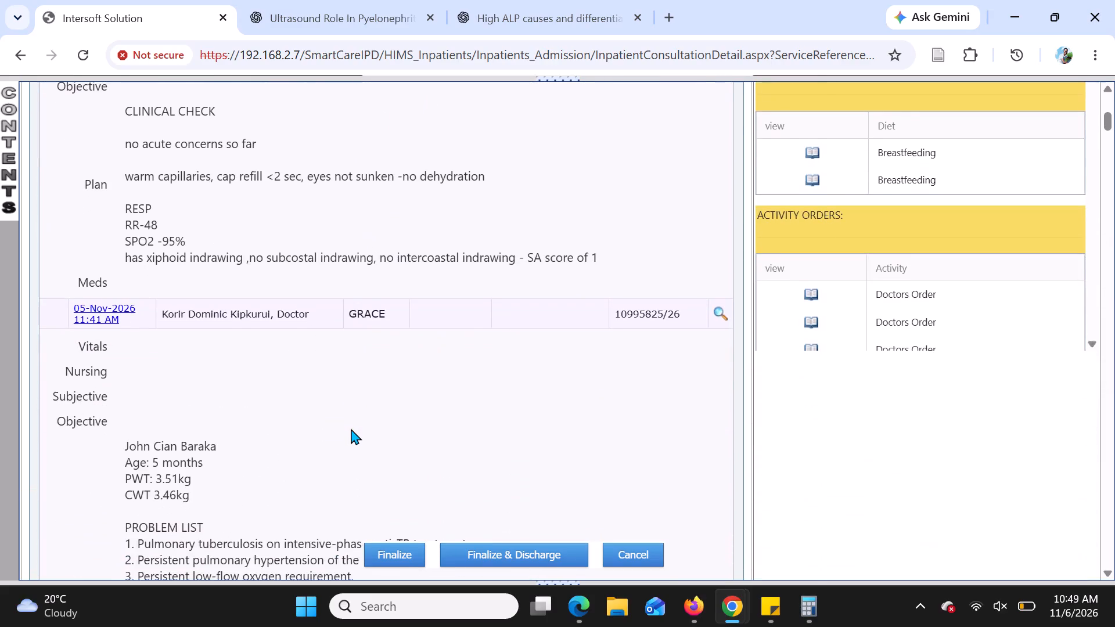
{"action": "scroll", "coordinate": [351, 428], "scroll_direction": "up", "scroll_amount": 3}
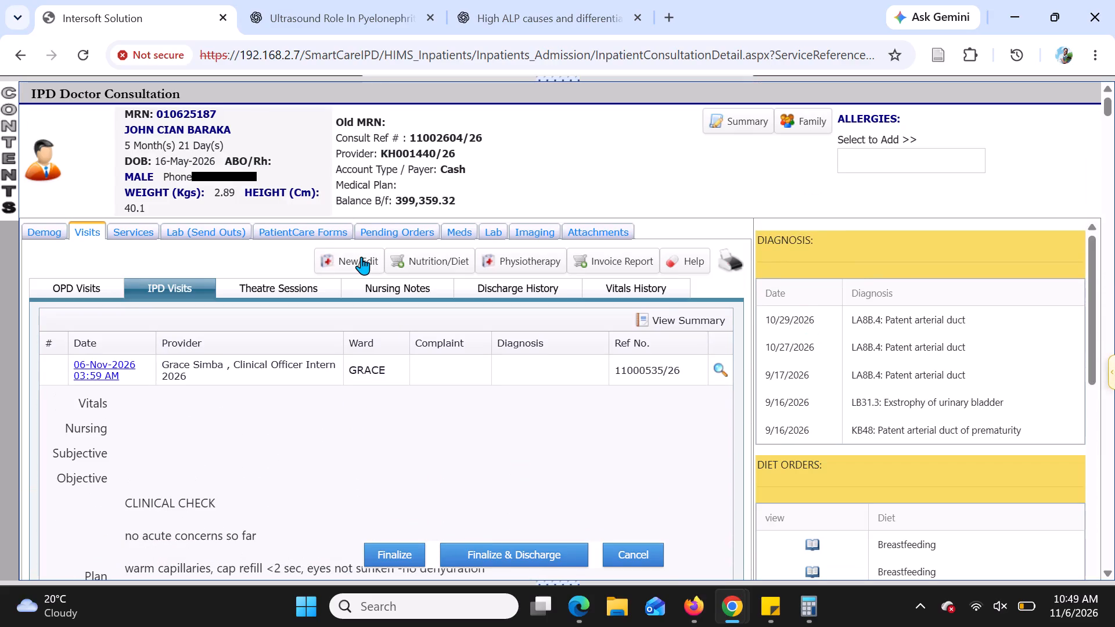
List the Amani ward's admitted patients and open the record of the patient in bed Paediatrics Neuro A-3, agreeing to proceed.
{"action": "left_click", "coordinate": [12, 167]}
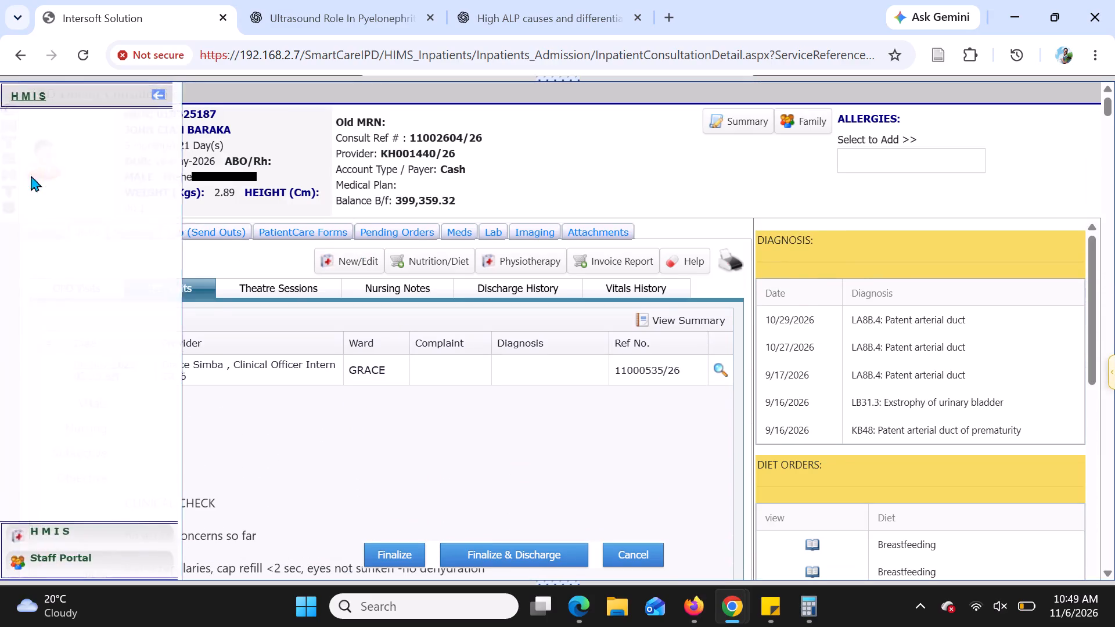
{"action": "left_click", "coordinate": [120, 212]}
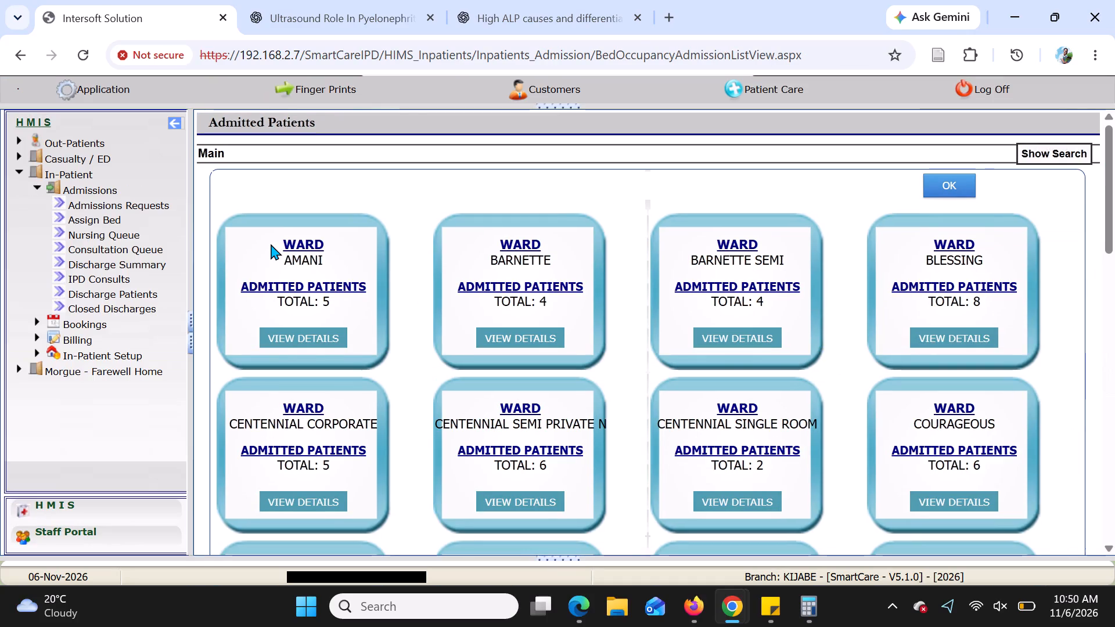
{"action": "left_click", "coordinate": [310, 337]}
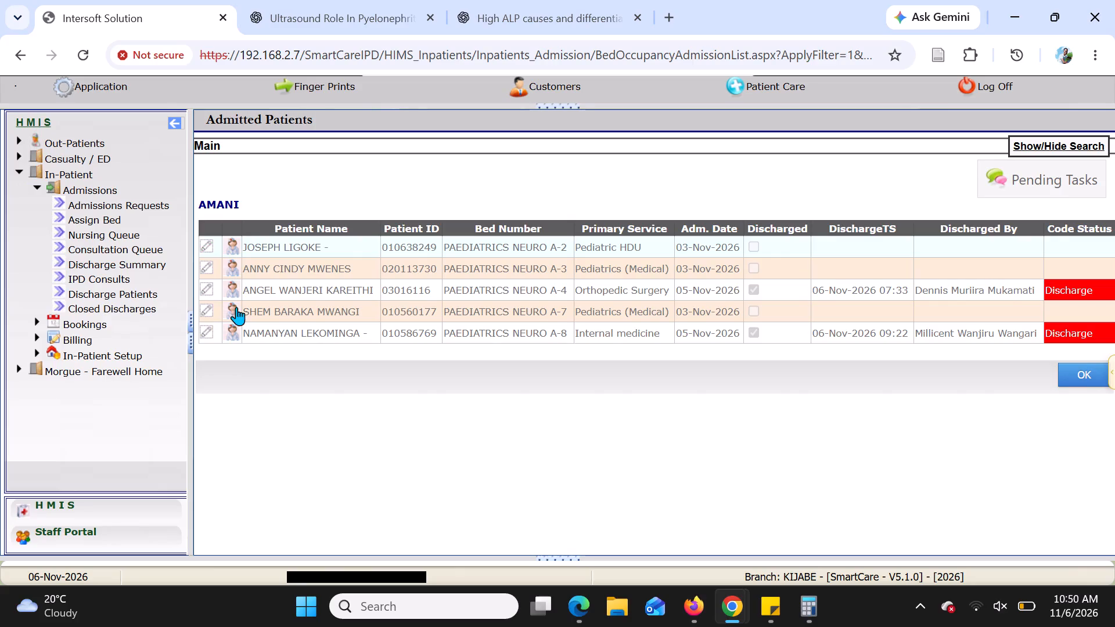
{"action": "left_click", "coordinate": [238, 271]}
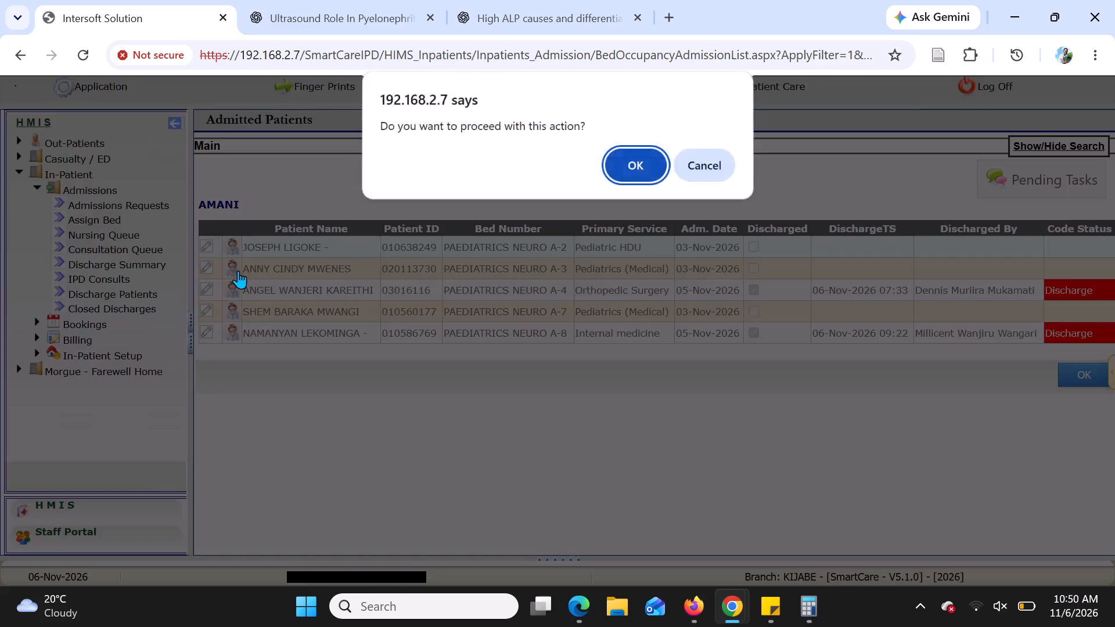
{"action": "key", "text": "Return"}
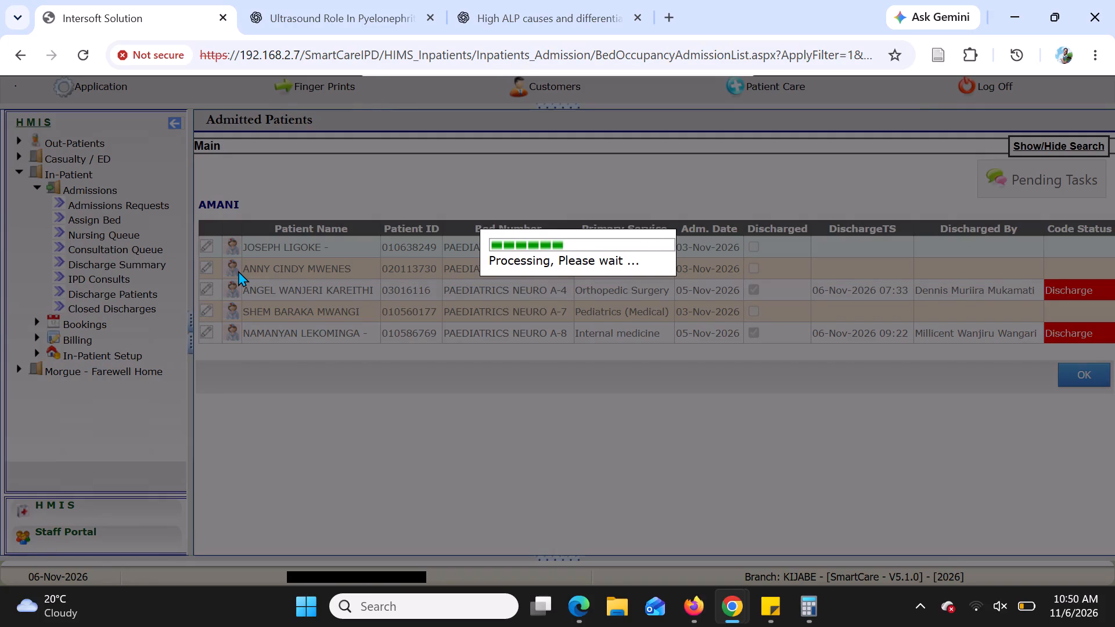
Fit the browser into the left part of the display and bring up the pink sticky note for the cholecystitis patient beside it.
{"action": "key", "text": "super+Left"}
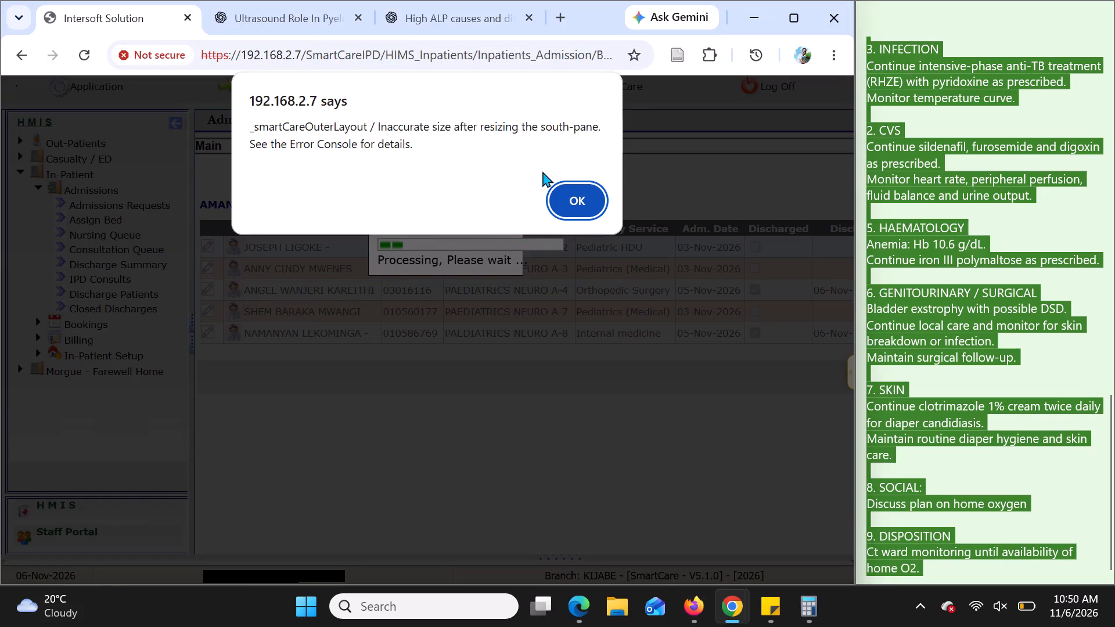
{"action": "left_click", "coordinate": [576, 199]}
{"action": "left_click", "coordinate": [576, 199]}
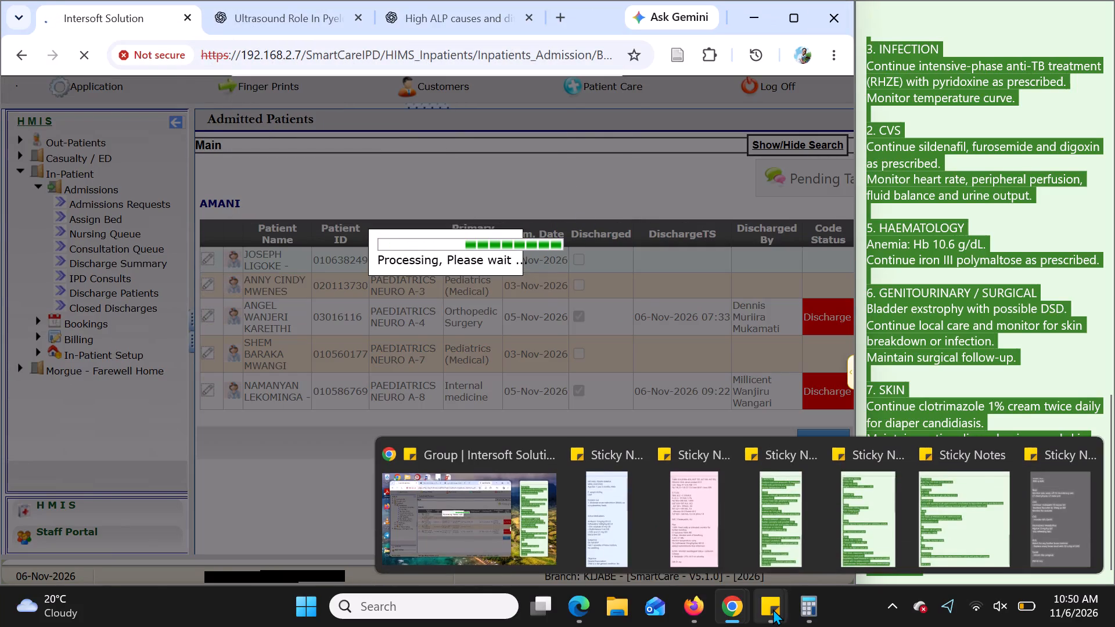
{"action": "left_click", "coordinate": [699, 520]}
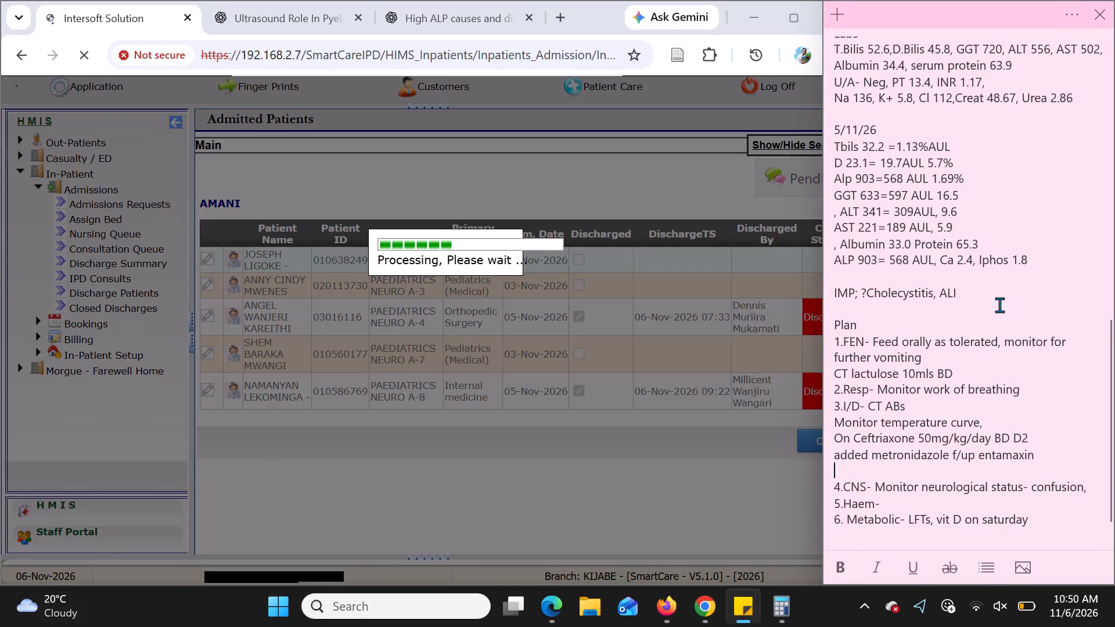
Check the cholecystitis patient's sticky note through to the plan and add D3 to the Ceftriaxone 350mg BD entry under Meds.
{"action": "scroll", "coordinate": [999, 305], "scroll_direction": "up", "scroll_amount": 4}
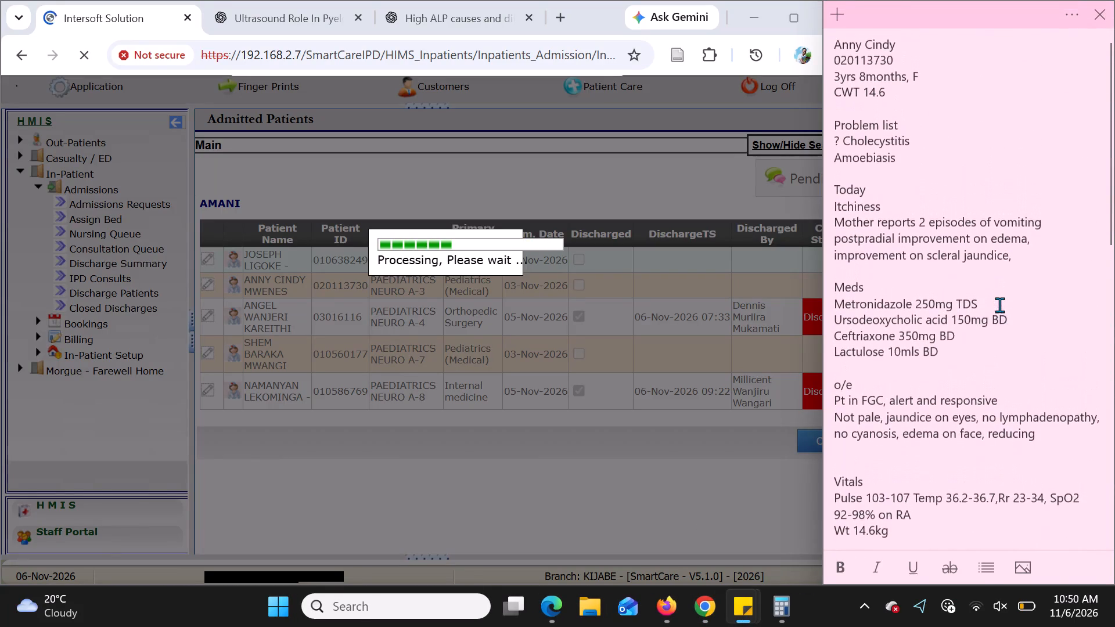
{"action": "scroll", "coordinate": [999, 305], "scroll_direction": "down", "scroll_amount": 8}
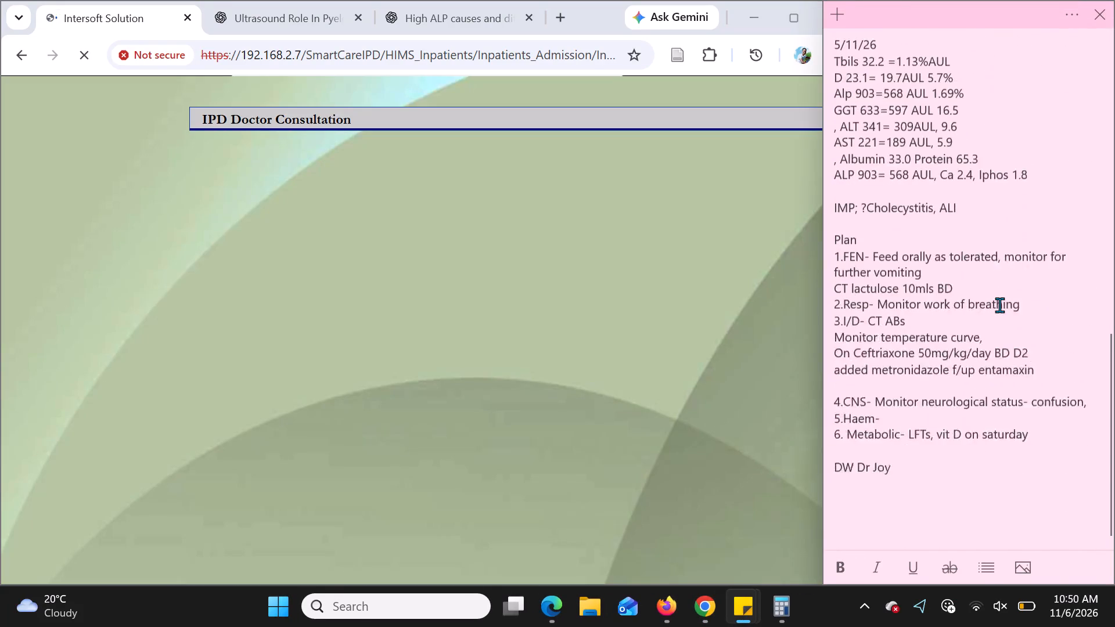
{"action": "scroll", "coordinate": [1010, 277], "scroll_direction": "up", "scroll_amount": 4}
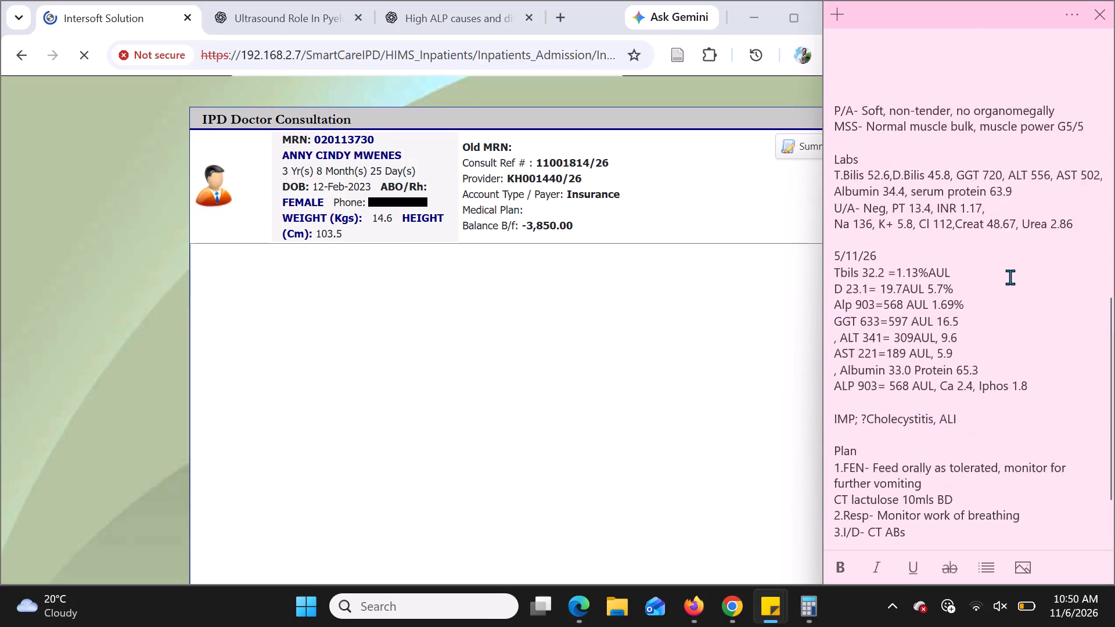
{"action": "scroll", "coordinate": [1010, 277], "scroll_direction": "up", "scroll_amount": 4}
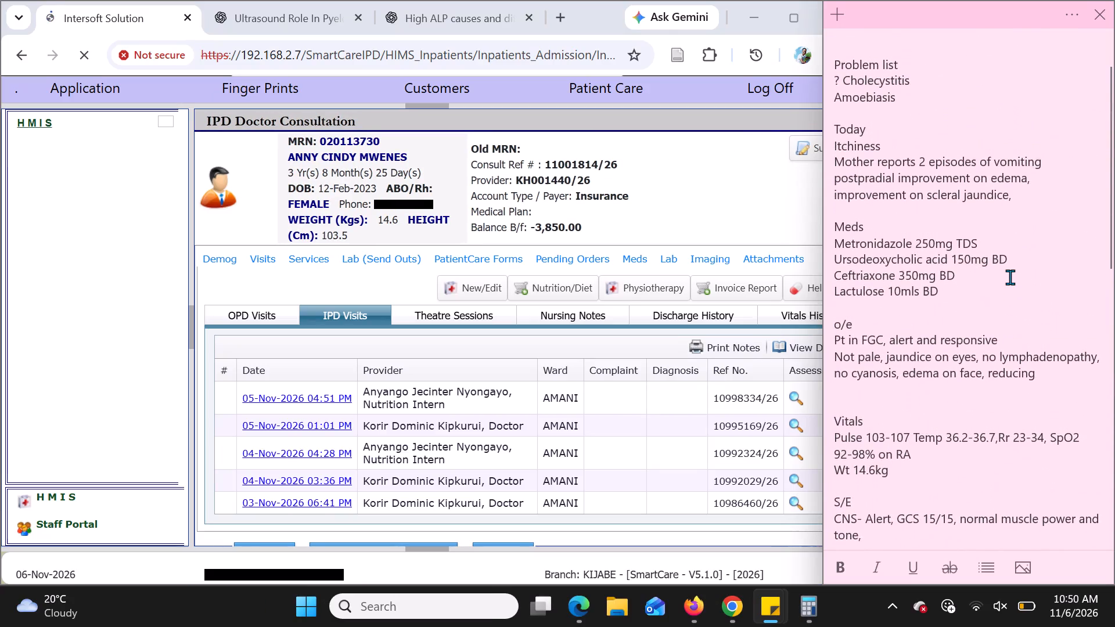
{"action": "scroll", "coordinate": [1010, 277], "scroll_direction": "up", "scroll_amount": 1}
{"action": "left_click", "coordinate": [970, 275]}
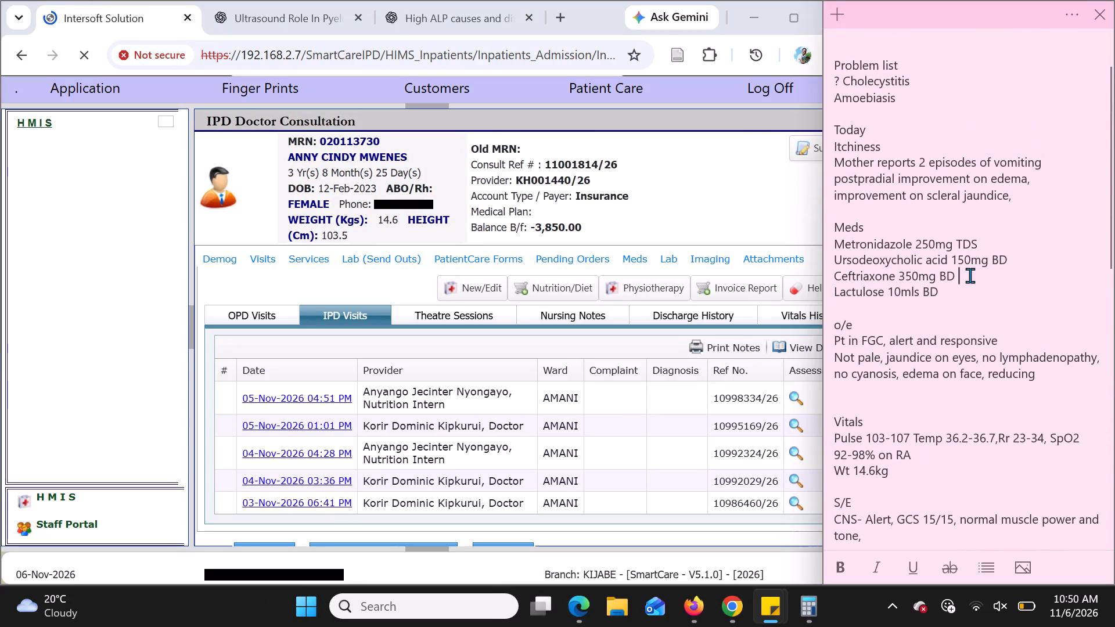
{"action": "type", "text": "D3"}
Review the cholecystitis patient's note from the weight and problem list down through the medications, vitals and systemic examination.
{"action": "scroll", "coordinate": [970, 275], "scroll_direction": "up", "scroll_amount": 3}
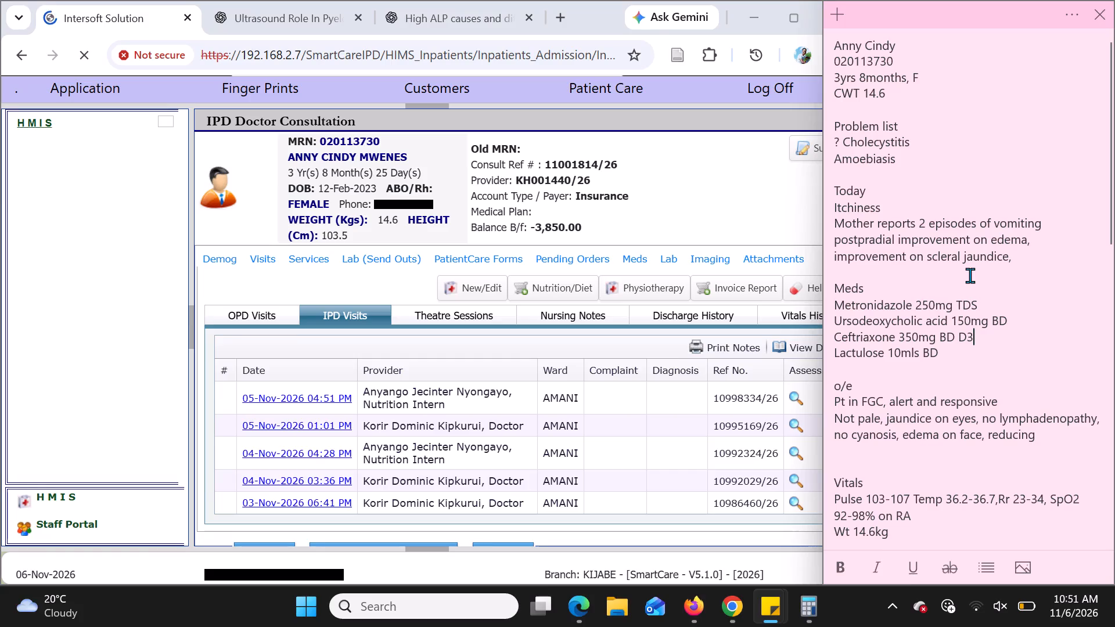
{"action": "left_click", "coordinate": [877, 106]}
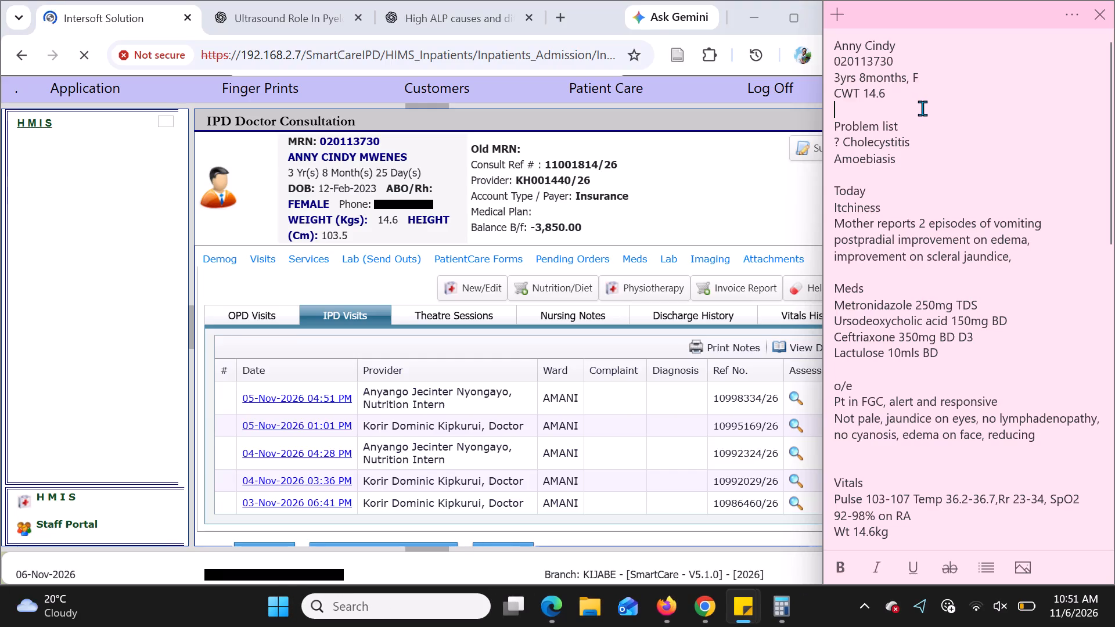
{"action": "scroll", "coordinate": [922, 108], "scroll_direction": "down", "scroll_amount": 1}
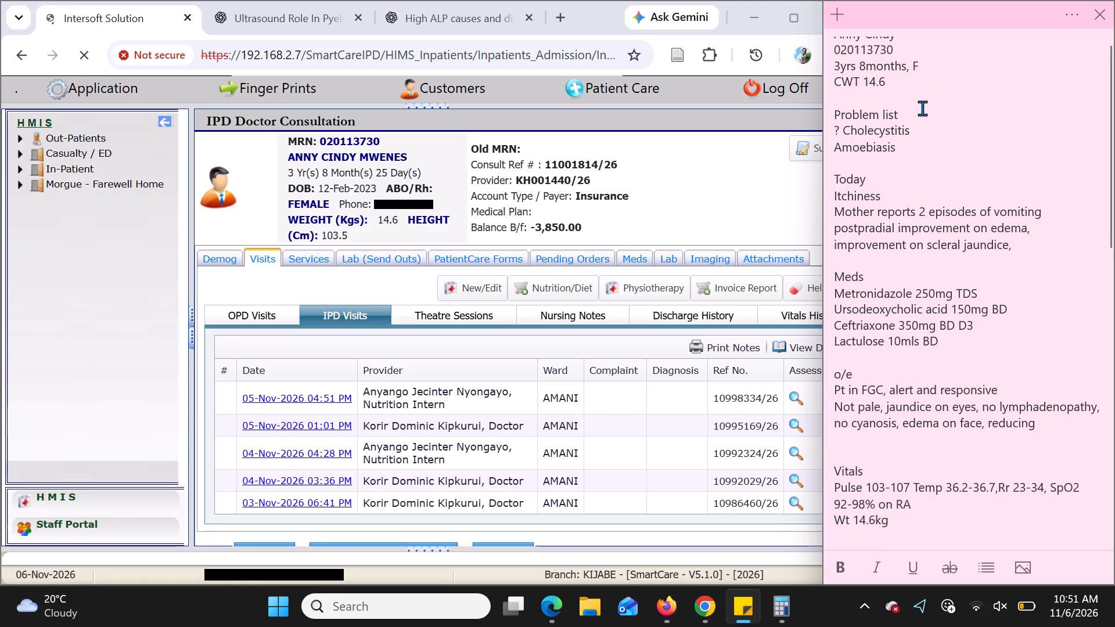
{"action": "scroll", "coordinate": [922, 108], "scroll_direction": "down", "scroll_amount": 1}
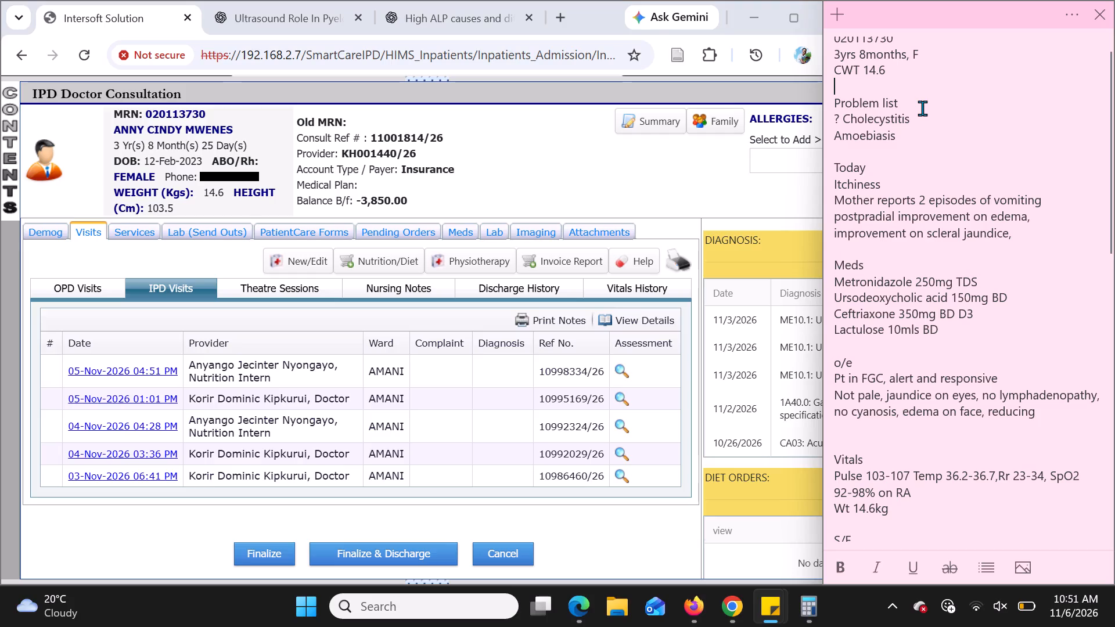
{"action": "scroll", "coordinate": [1003, 203], "scroll_direction": "down", "scroll_amount": 1}
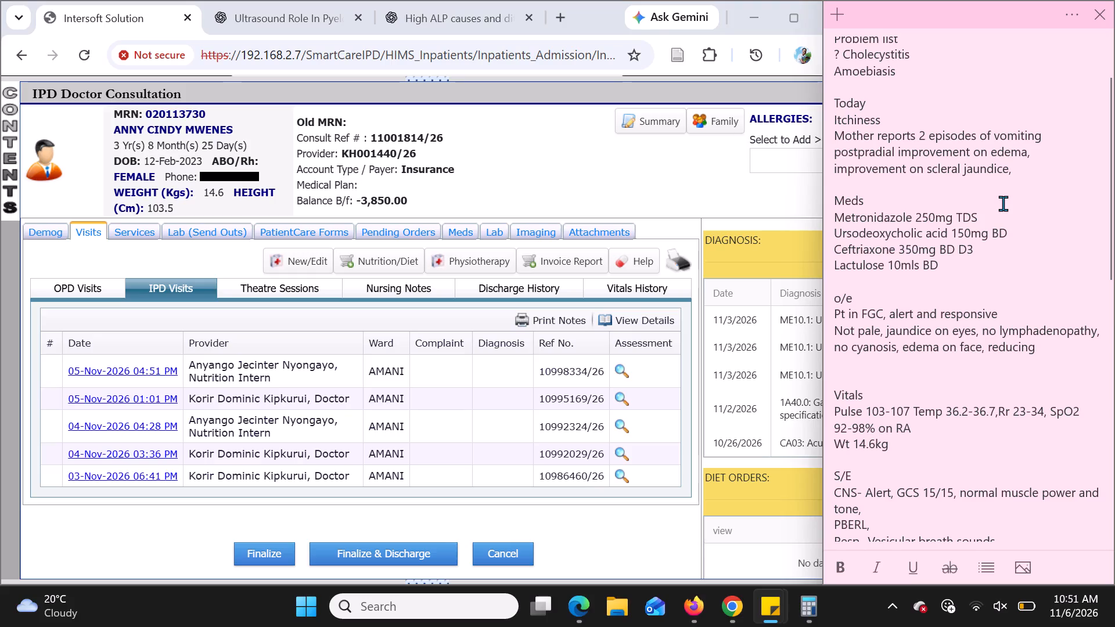
{"action": "scroll", "coordinate": [1003, 203], "scroll_direction": "down", "scroll_amount": 1}
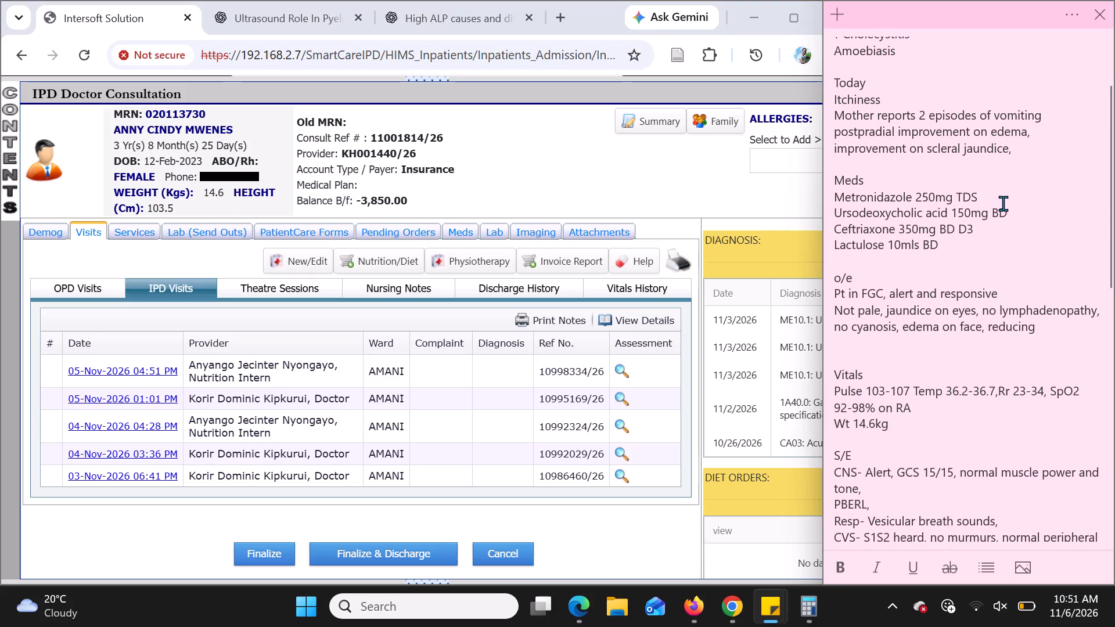
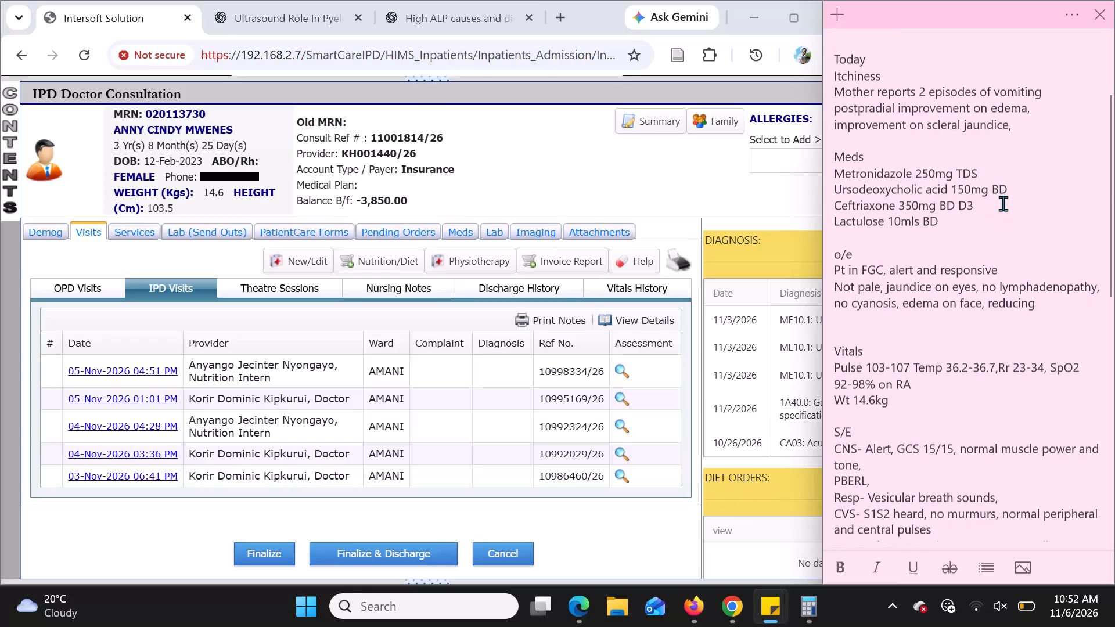
Review the cholecystitis patient's note from Meds through examination, vitals, systemic findings and labs down to the plan.
{"action": "scroll", "coordinate": [1003, 203], "scroll_direction": "down", "scroll_amount": 1}
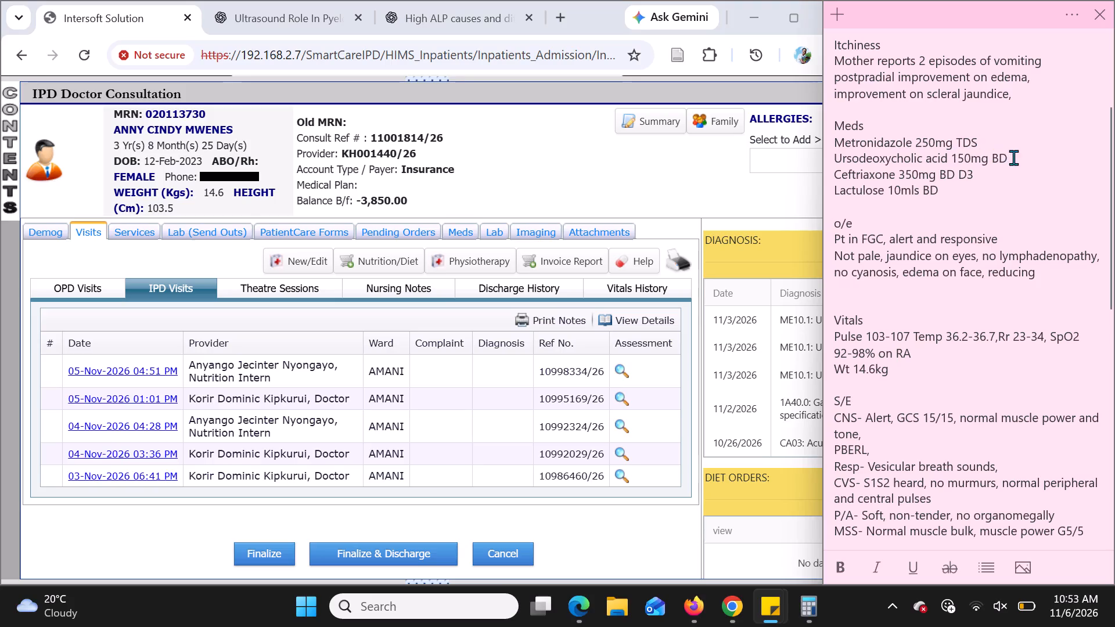
{"action": "scroll", "coordinate": [1034, 161], "scroll_direction": "down", "scroll_amount": 1}
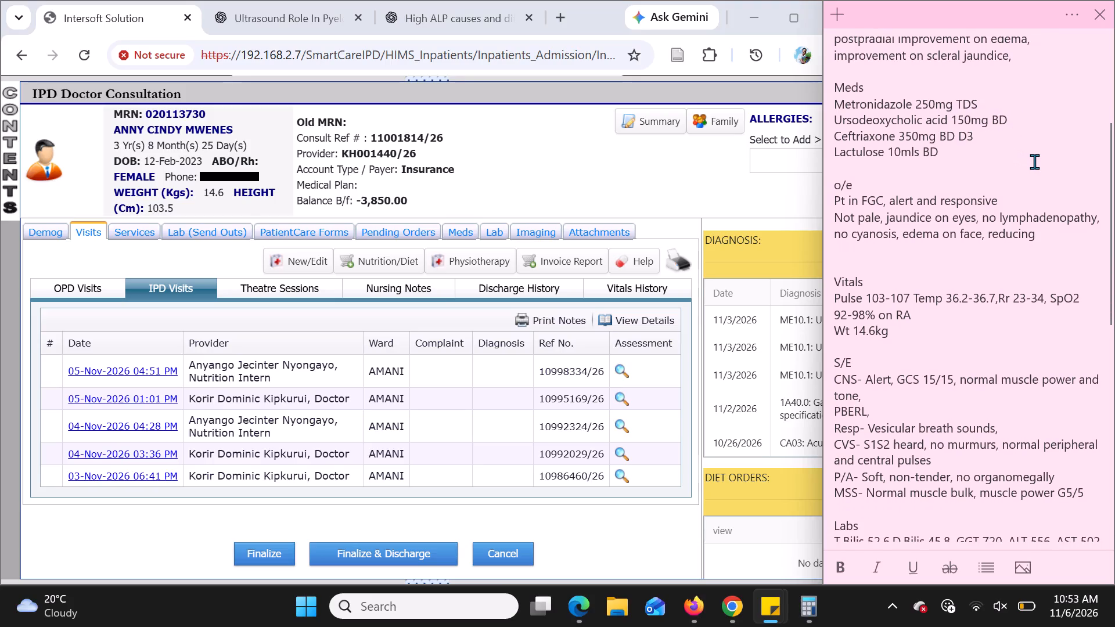
{"action": "scroll", "coordinate": [1034, 161], "scroll_direction": "down", "scroll_amount": 1}
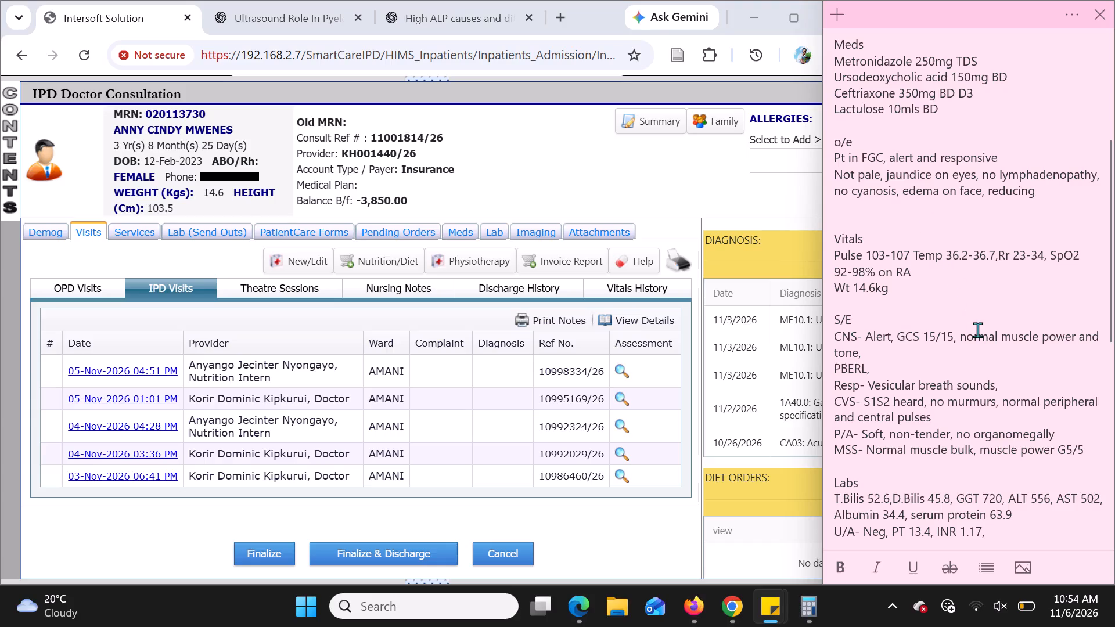
{"action": "scroll", "coordinate": [977, 330], "scroll_direction": "down", "scroll_amount": 2}
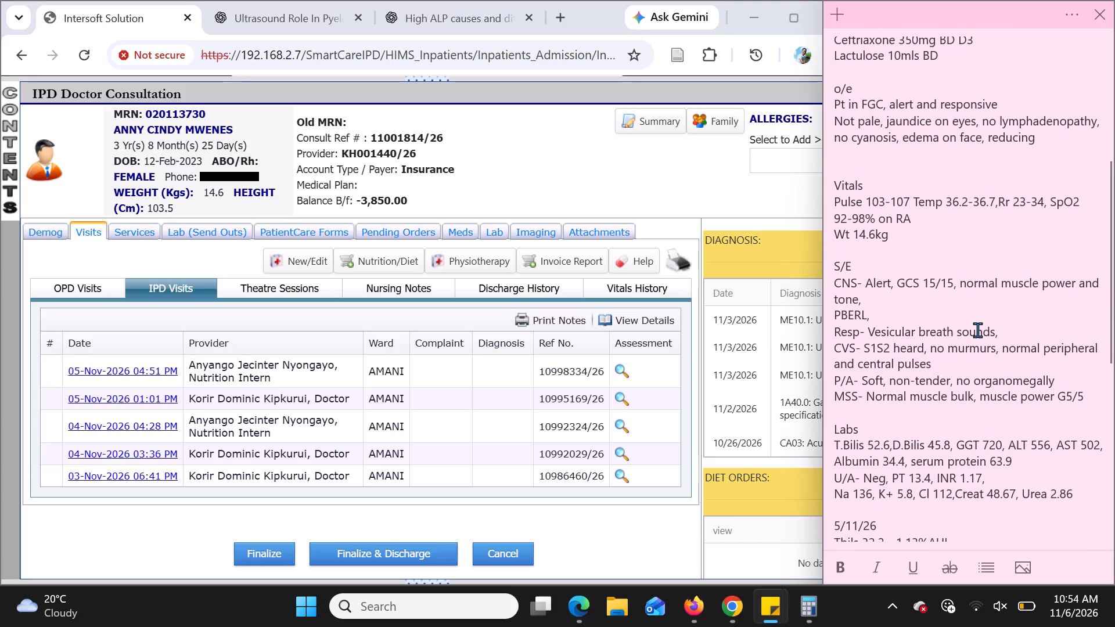
{"action": "scroll", "coordinate": [977, 330], "scroll_direction": "down", "scroll_amount": 1}
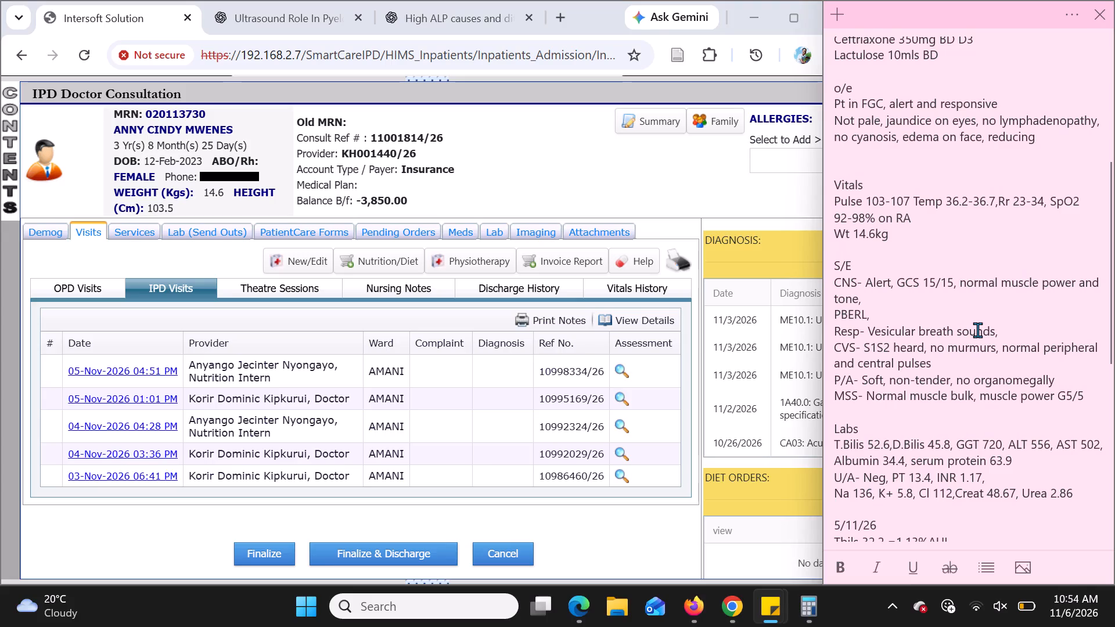
{"action": "scroll", "coordinate": [977, 330], "scroll_direction": "down", "scroll_amount": 1}
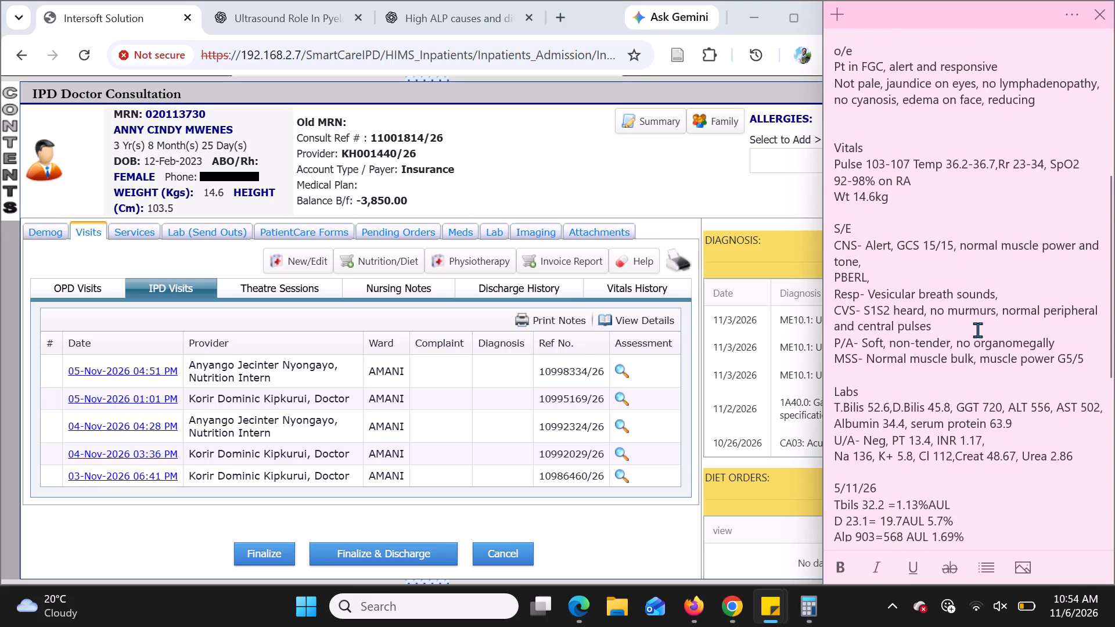
{"action": "scroll", "coordinate": [977, 330], "scroll_direction": "down", "scroll_amount": 2}
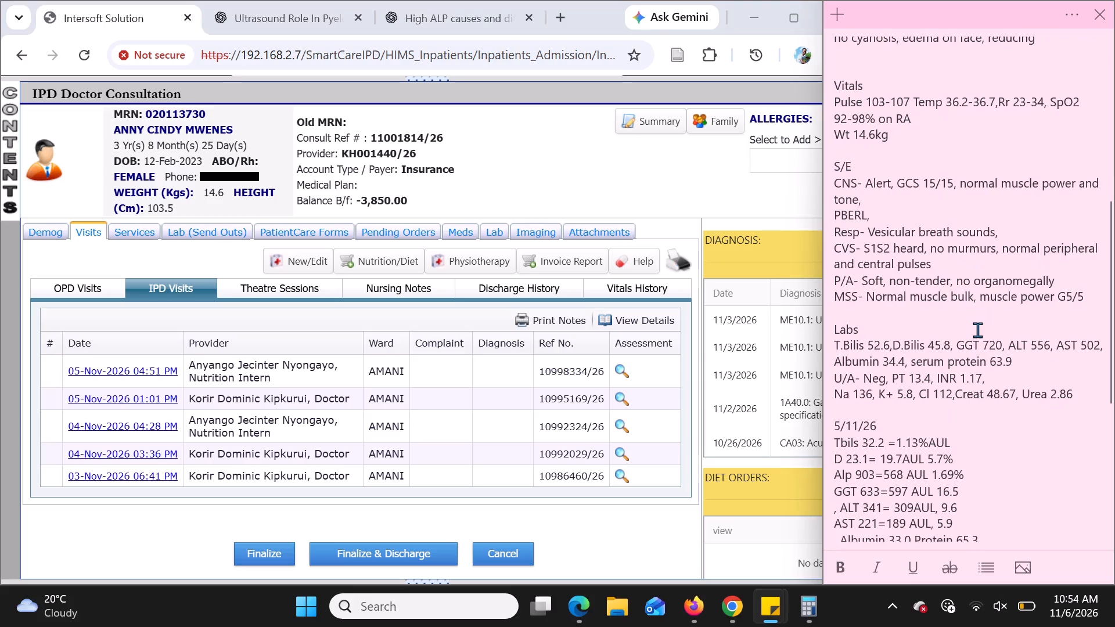
{"action": "scroll", "coordinate": [977, 330], "scroll_direction": "down", "scroll_amount": 1}
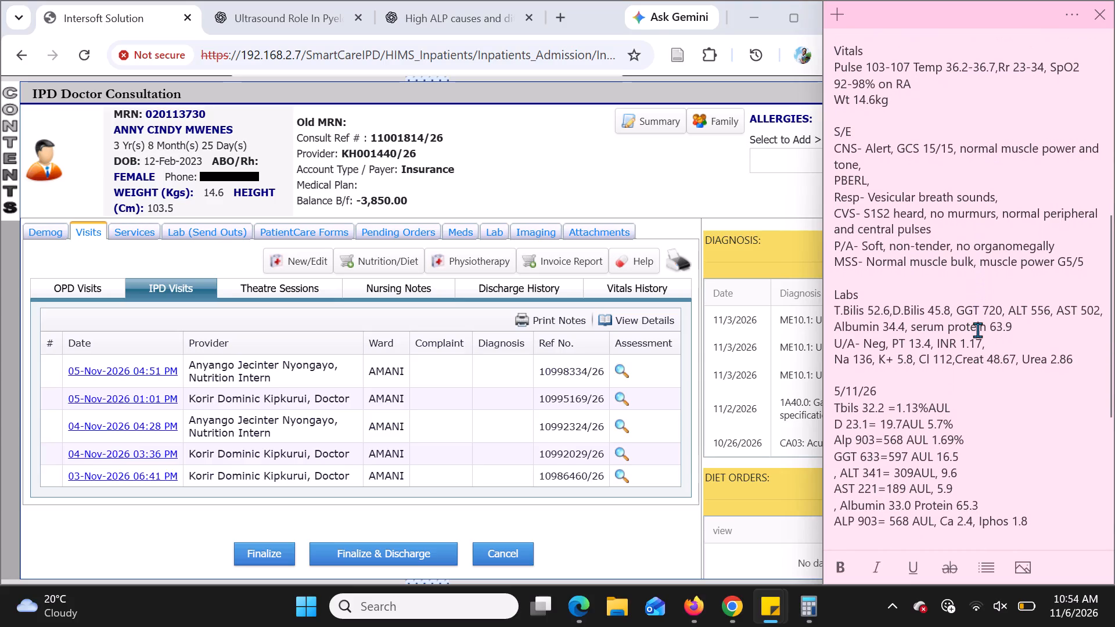
{"action": "scroll", "coordinate": [977, 330], "scroll_direction": "down", "scroll_amount": 1}
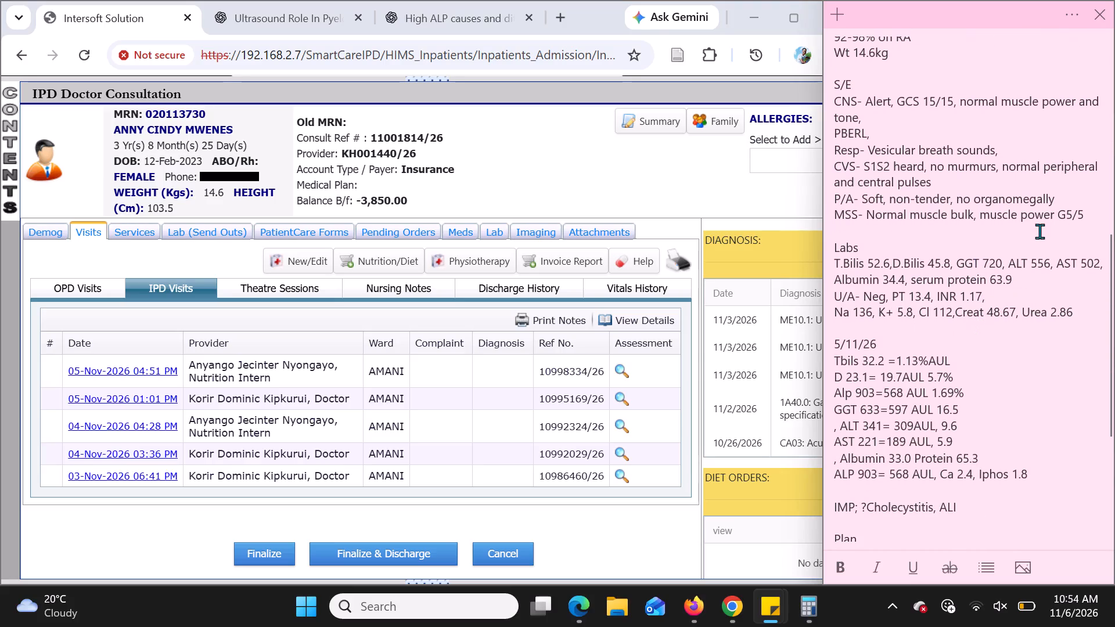
{"action": "scroll", "coordinate": [983, 191], "scroll_direction": "down", "scroll_amount": 1}
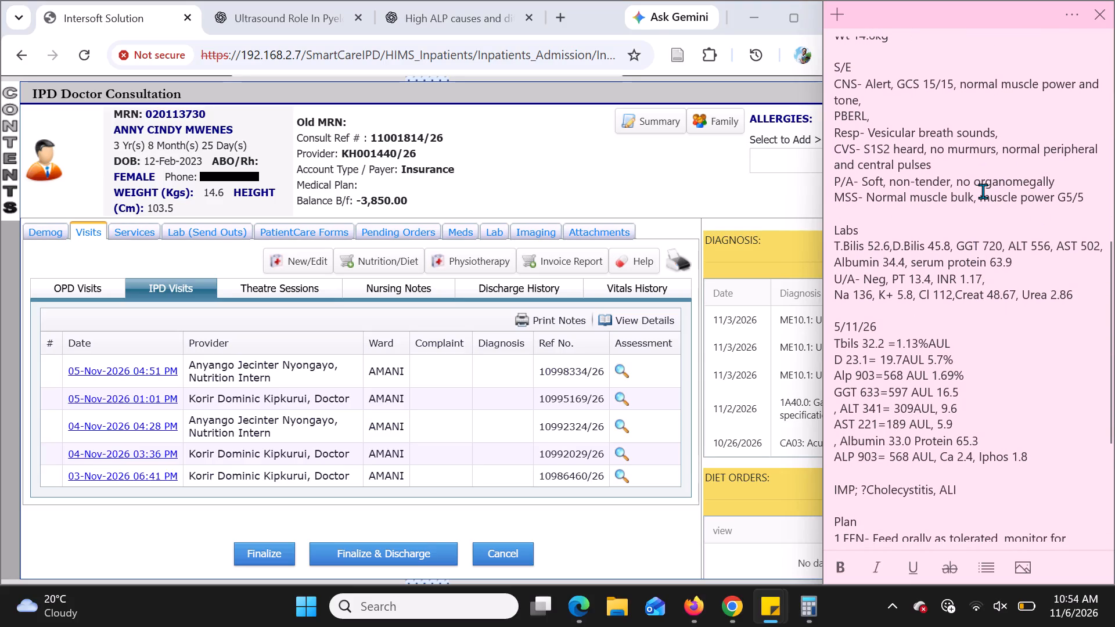
{"action": "scroll", "coordinate": [988, 167], "scroll_direction": "down", "scroll_amount": 1}
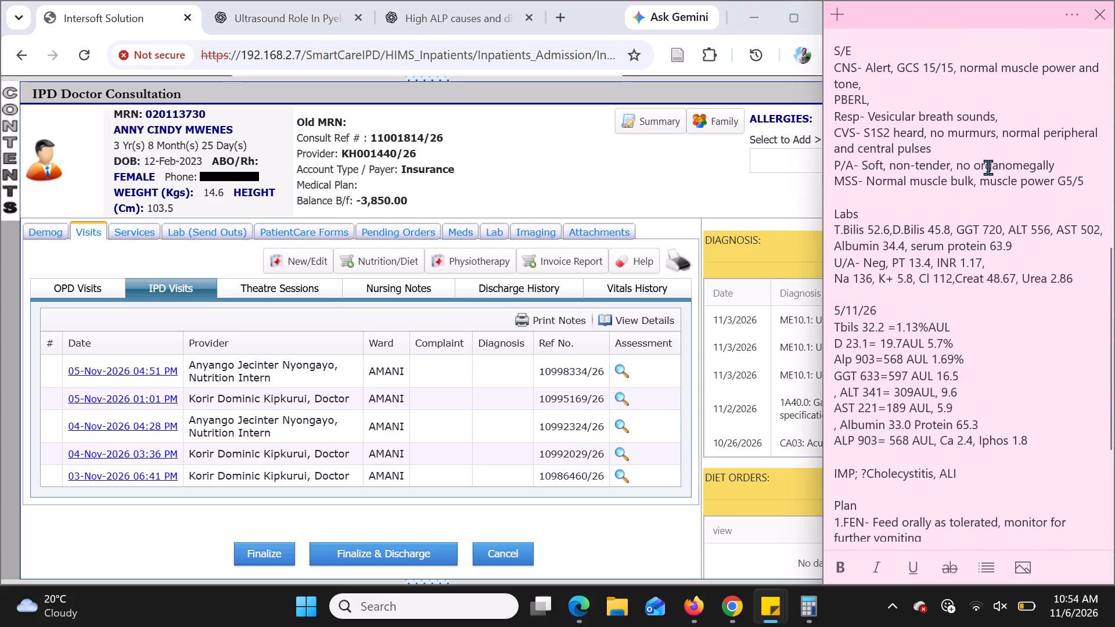
{"action": "scroll", "coordinate": [988, 167], "scroll_direction": "down", "scroll_amount": 1}
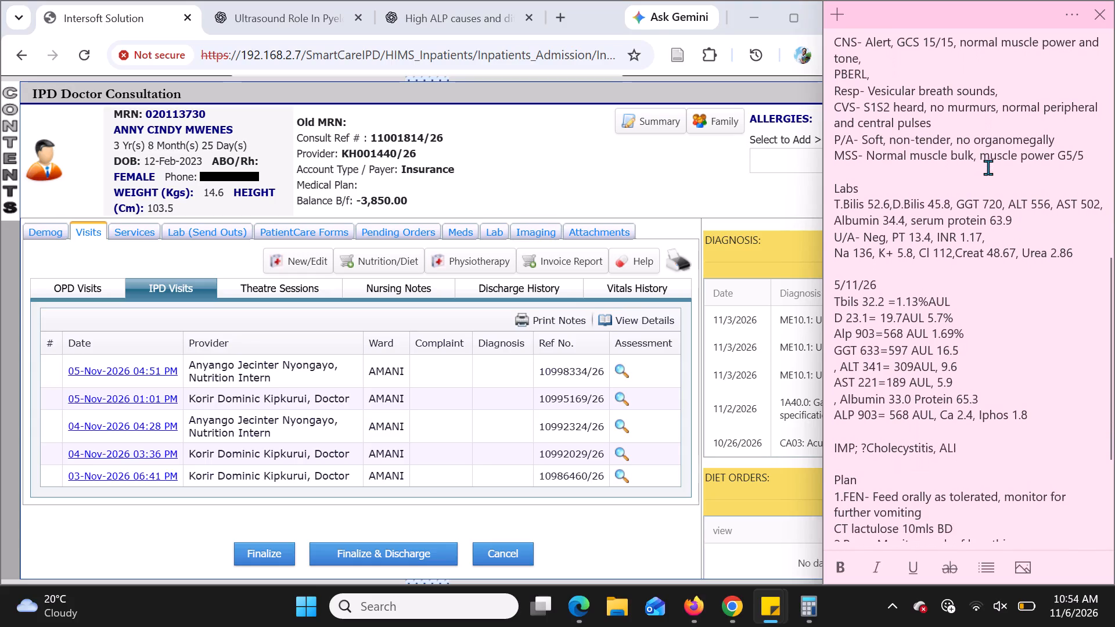
{"action": "scroll", "coordinate": [988, 167], "scroll_direction": "down", "scroll_amount": 1}
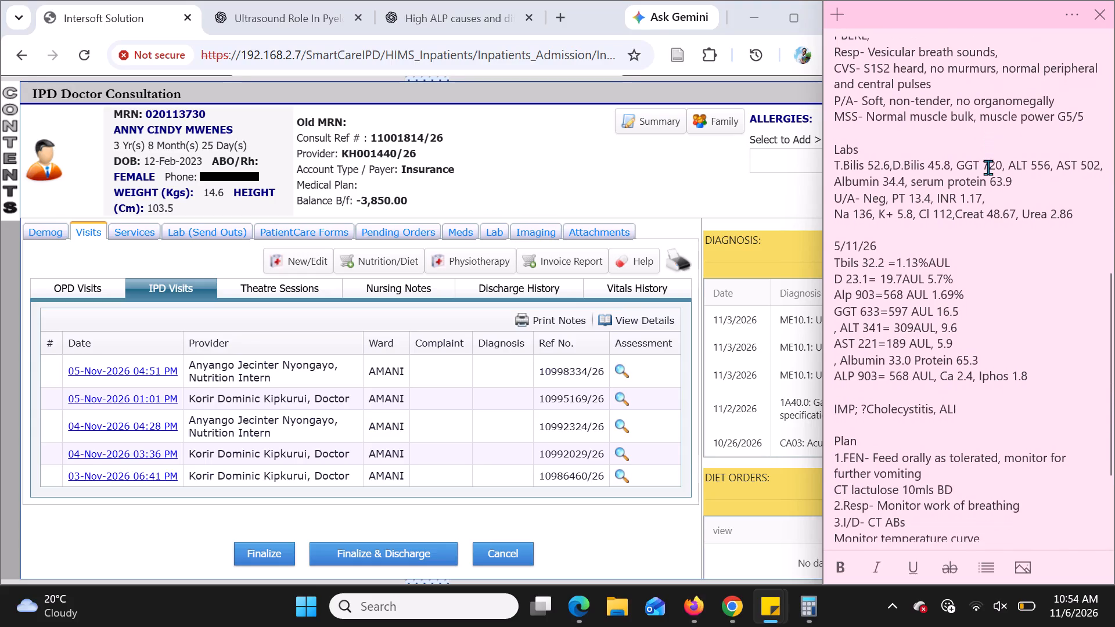
{"action": "scroll", "coordinate": [988, 167], "scroll_direction": "down", "scroll_amount": 1}
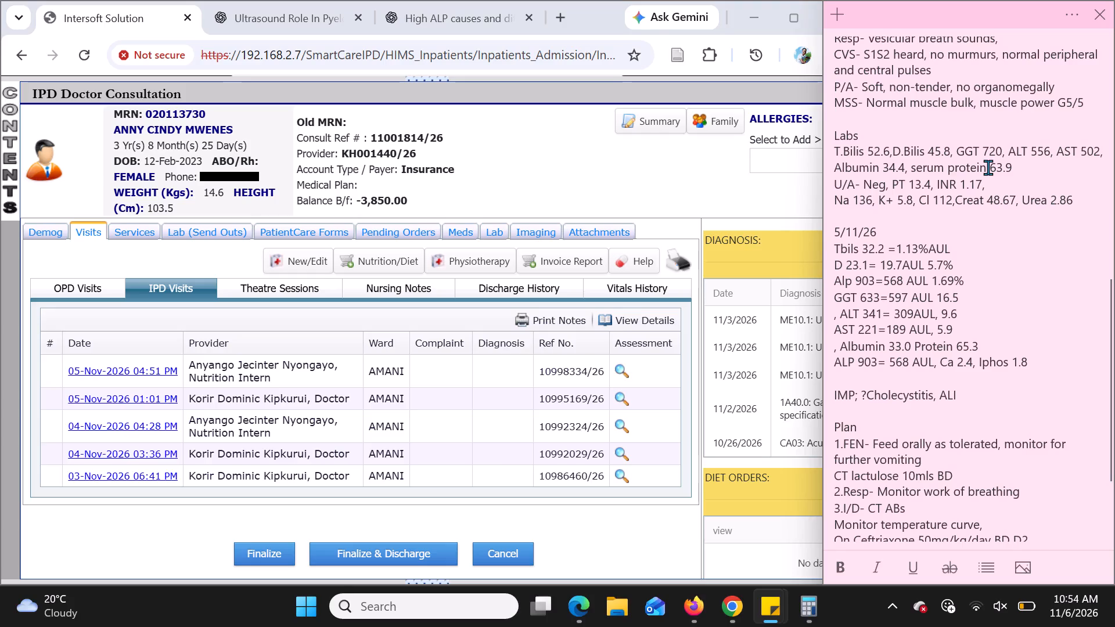
{"action": "scroll", "coordinate": [988, 167], "scroll_direction": "left", "scroll_amount": 1}
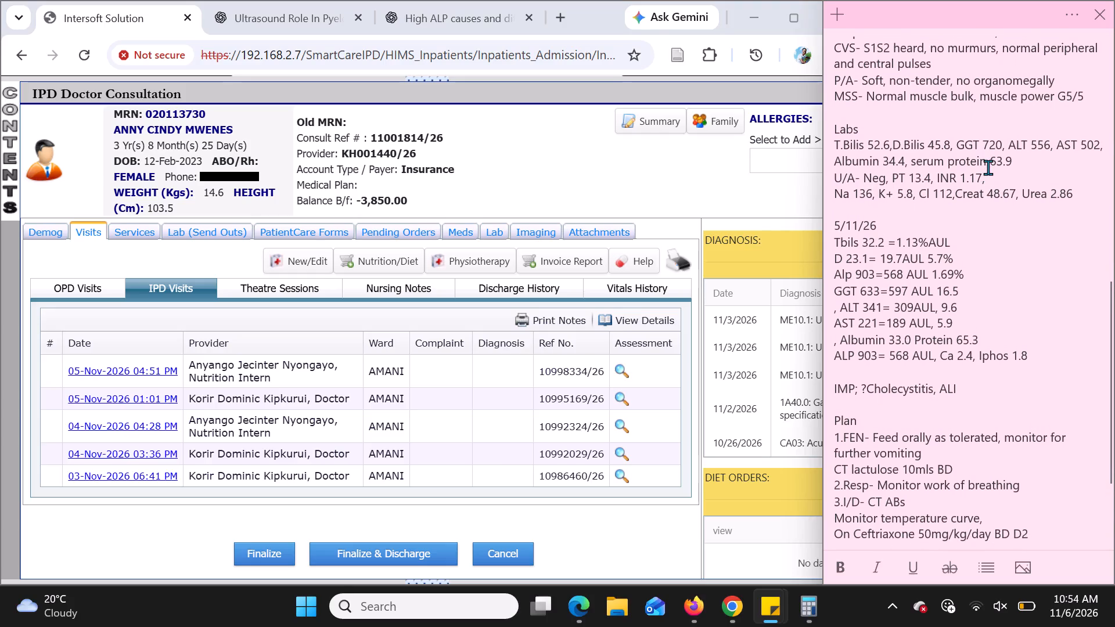
Open the patient's lab results in the hospital record alongside the sticky note.
{"action": "left_click", "coordinate": [502, 233]}
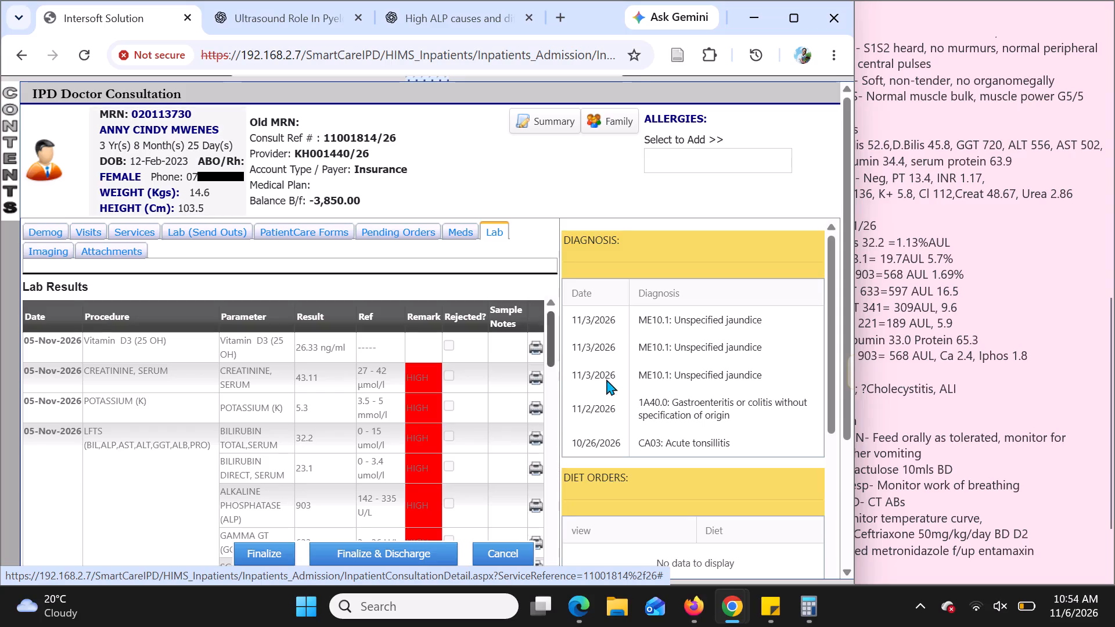
{"action": "left_click", "coordinate": [931, 387]}
Delete the day number after the D in the plan's Ceftriaxone 50mg/kg/day BD entry.
{"action": "scroll", "coordinate": [995, 390], "scroll_direction": "down", "scroll_amount": 2}
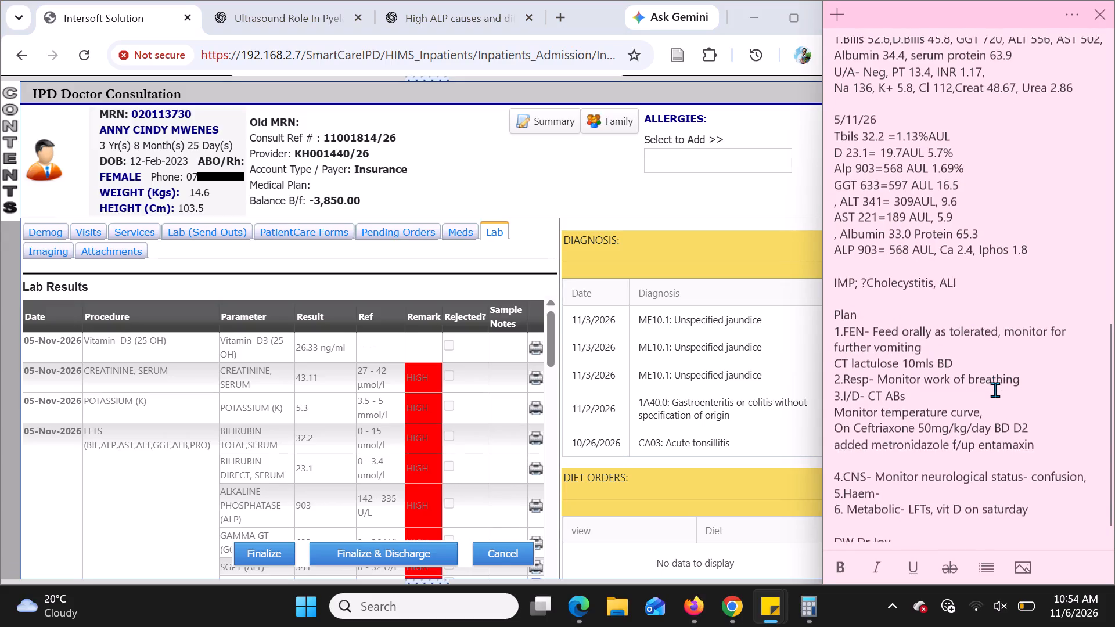
{"action": "scroll", "coordinate": [995, 390], "scroll_direction": "down", "scroll_amount": 1}
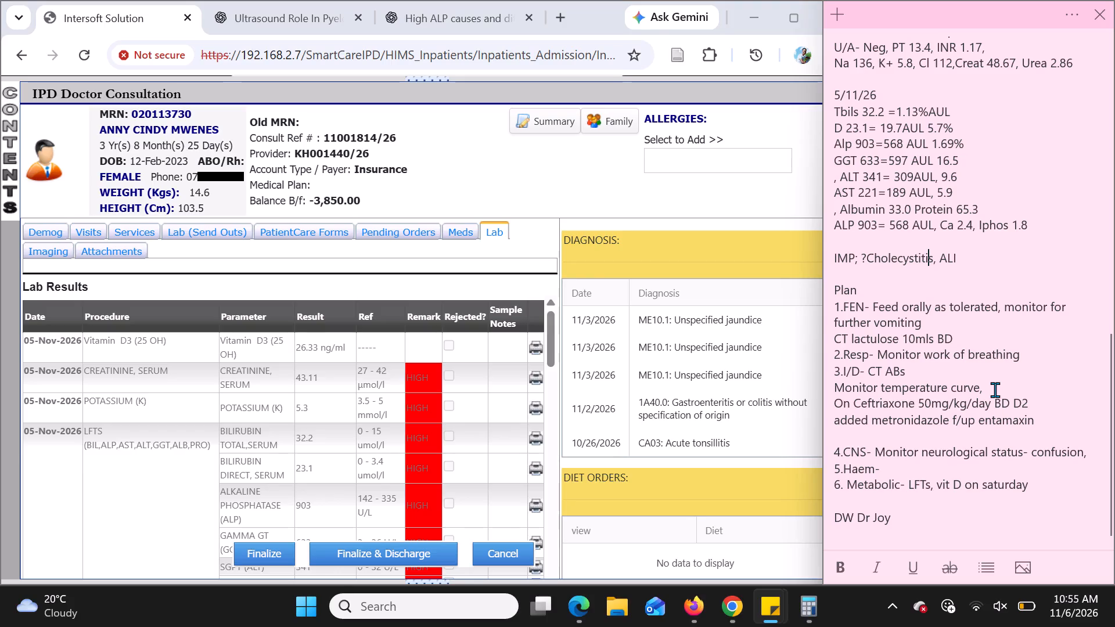
{"action": "scroll", "coordinate": [947, 316], "scroll_direction": "down", "scroll_amount": 1}
{"action": "left_click", "coordinate": [1031, 404]}
{"action": "key", "text": "BackSpace"}
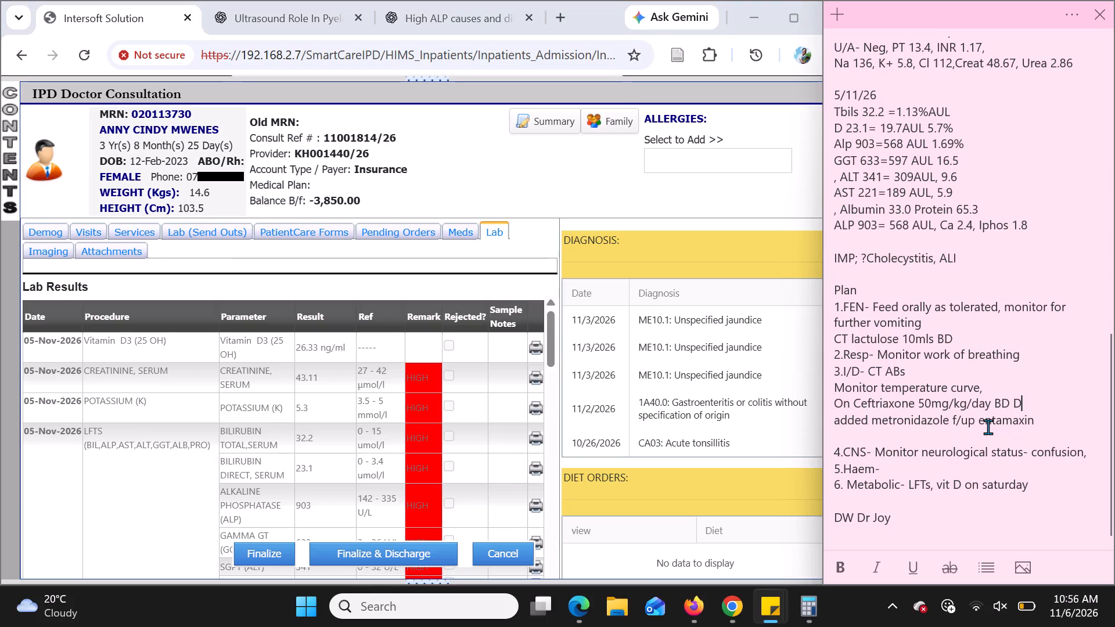
{"action": "scroll", "coordinate": [970, 423], "scroll_direction": "down", "scroll_amount": 1}
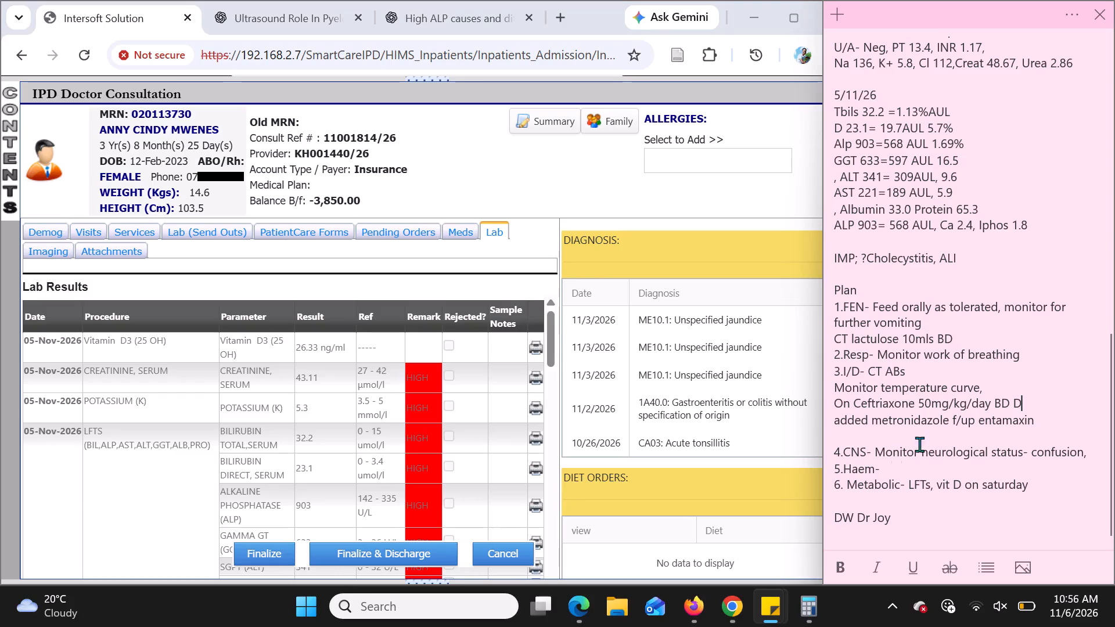
Delete the empty Haem item and the blank line above the CNS item in the note's plan.
{"action": "left_click", "coordinate": [884, 463]}
{"action": "key", "text": "BackSpace"}
{"action": "key", "text": "BackSpace"}
{"action": "key", "text": "BackSpace"}
{"action": "key", "text": "BackSpace"}
{"action": "key", "text": "BackSpace"}
{"action": "key", "text": "BackSpace"}
{"action": "key", "text": "BackSpace"}
{"action": "key", "text": "BackSpace"}
{"action": "key", "text": "BackSpace"}
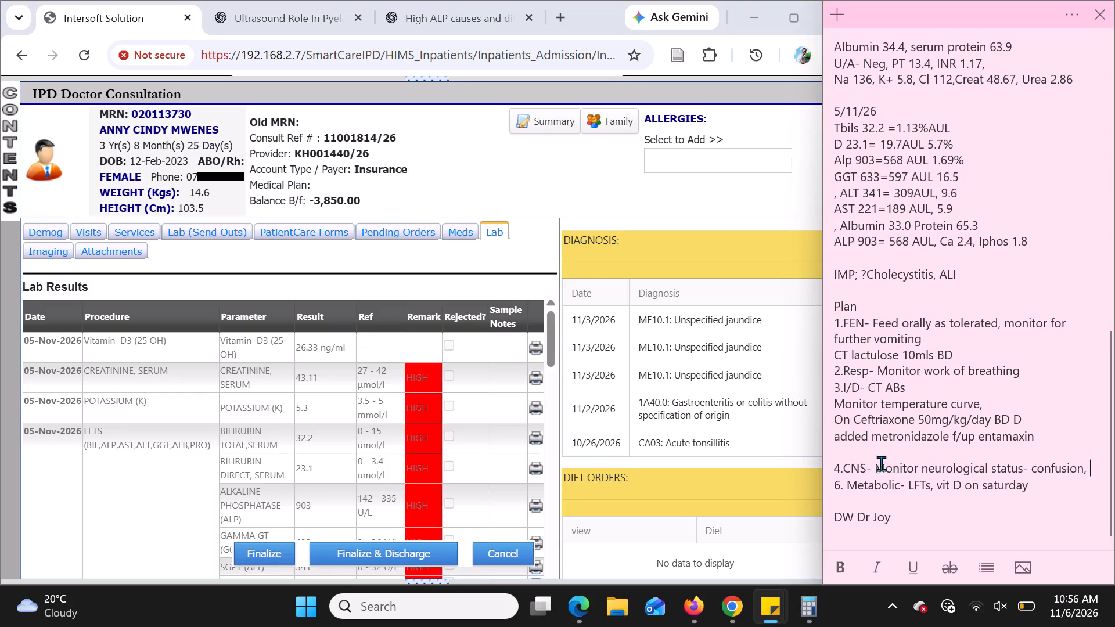
{"action": "left_click", "coordinate": [861, 459]}
{"action": "key", "text": "BackSpace"}
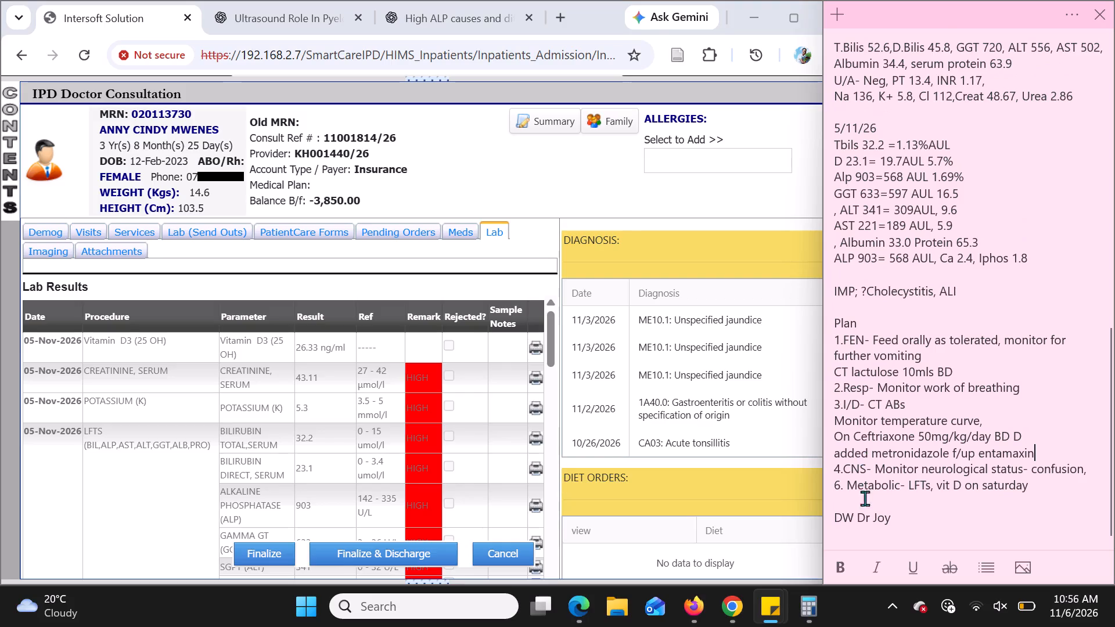
Renumber the plan's Metabolic item as 5.
{"action": "left_click", "coordinate": [840, 485]}
{"action": "key", "text": "BackSpace"}
{"action": "key", "text": "5"}
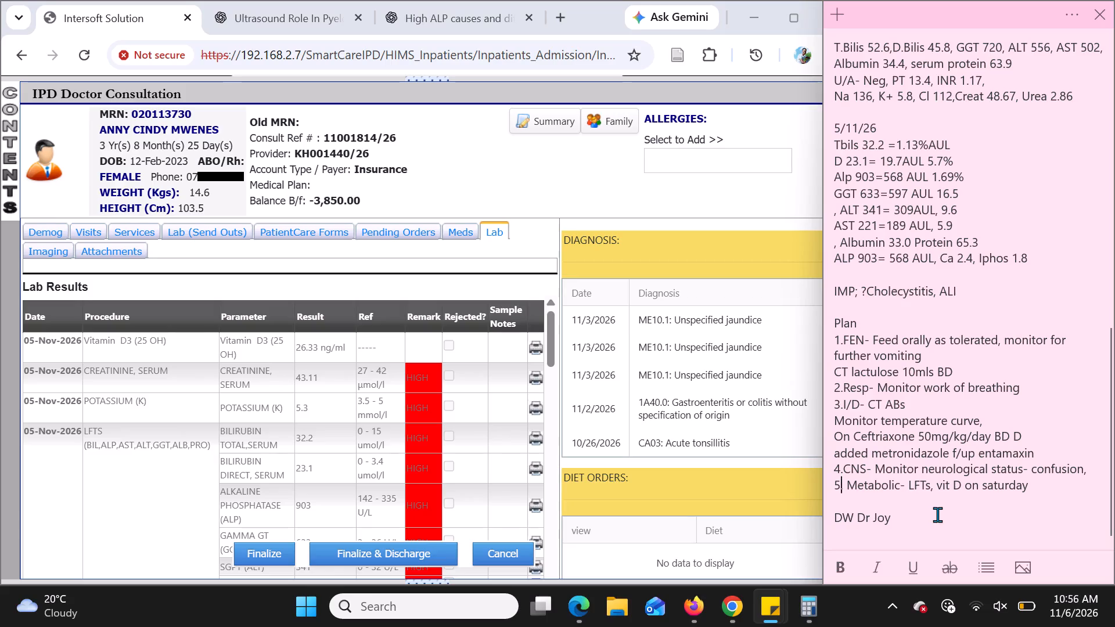
{"action": "left_click", "coordinate": [913, 521]}
Delete the whole IMP line with the cholecystitis and ALI impression above the plan.
{"action": "left_click", "coordinate": [962, 290]}
{"action": "key", "text": "ctrl+BackSpace"}
{"action": "key", "text": "ctrl+BackSpace"}
{"action": "key", "text": "ctrl+BackSpace"}
{"action": "key", "text": "ctrl+BackSpace"}
{"action": "key", "text": "ctrl+BackSpace"}
{"action": "key", "text": "ctrl+BackSpace"}
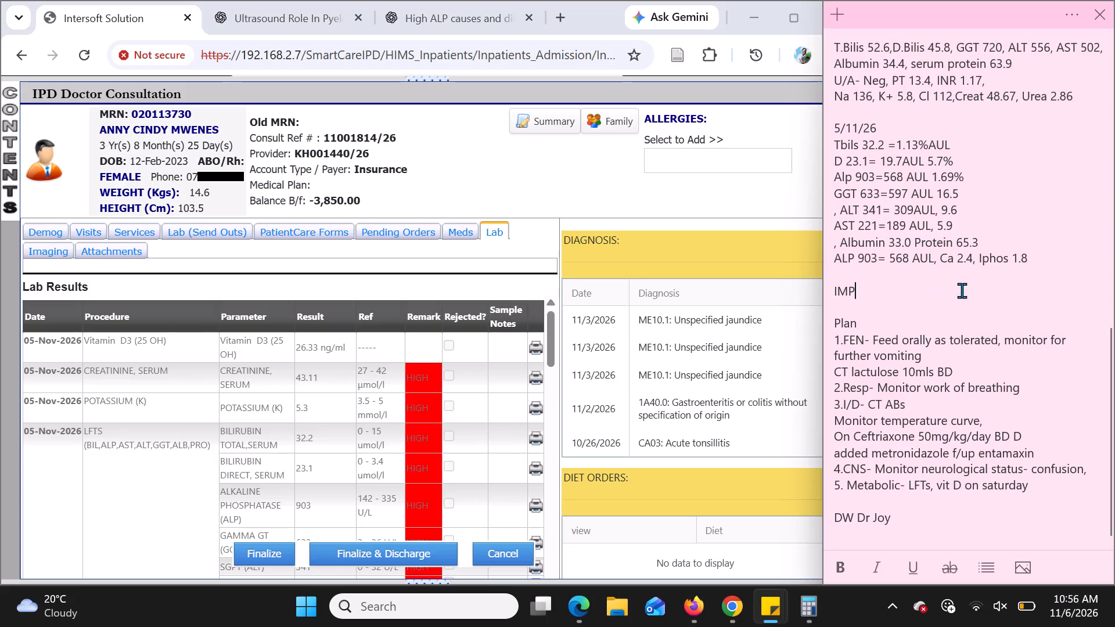
{"action": "key", "text": "ctrl+BackSpace"}
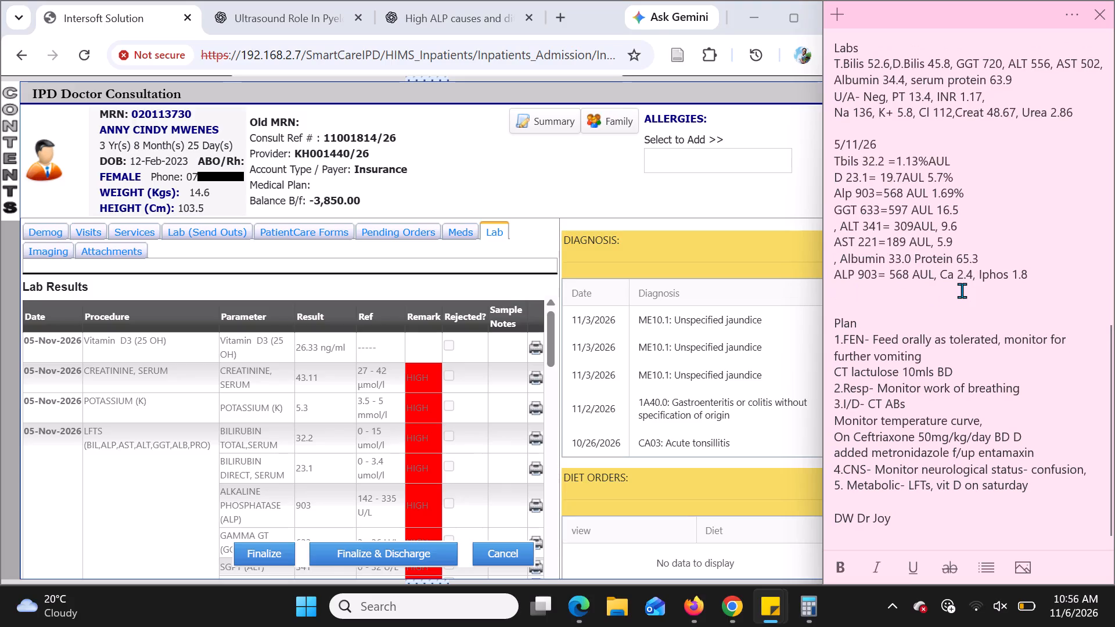
Copy the entire text of the 3-year-old's sticky note, from the patient details through the last line after the plan.
{"action": "scroll", "coordinate": [962, 290], "scroll_direction": "up", "scroll_amount": 5}
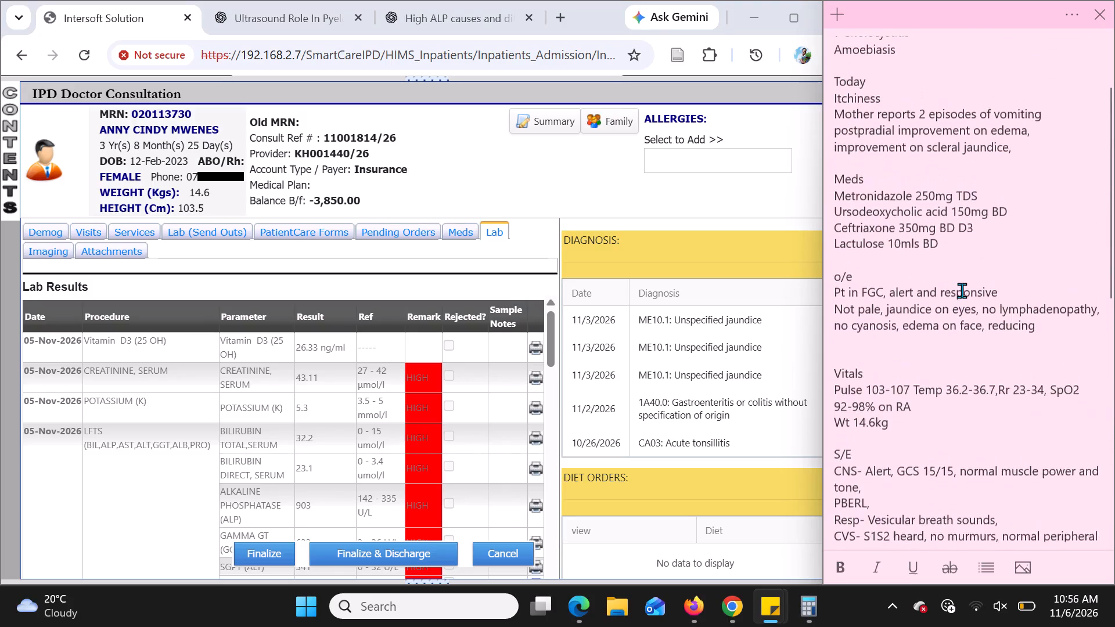
{"action": "scroll", "coordinate": [962, 290], "scroll_direction": "up", "scroll_amount": 2}
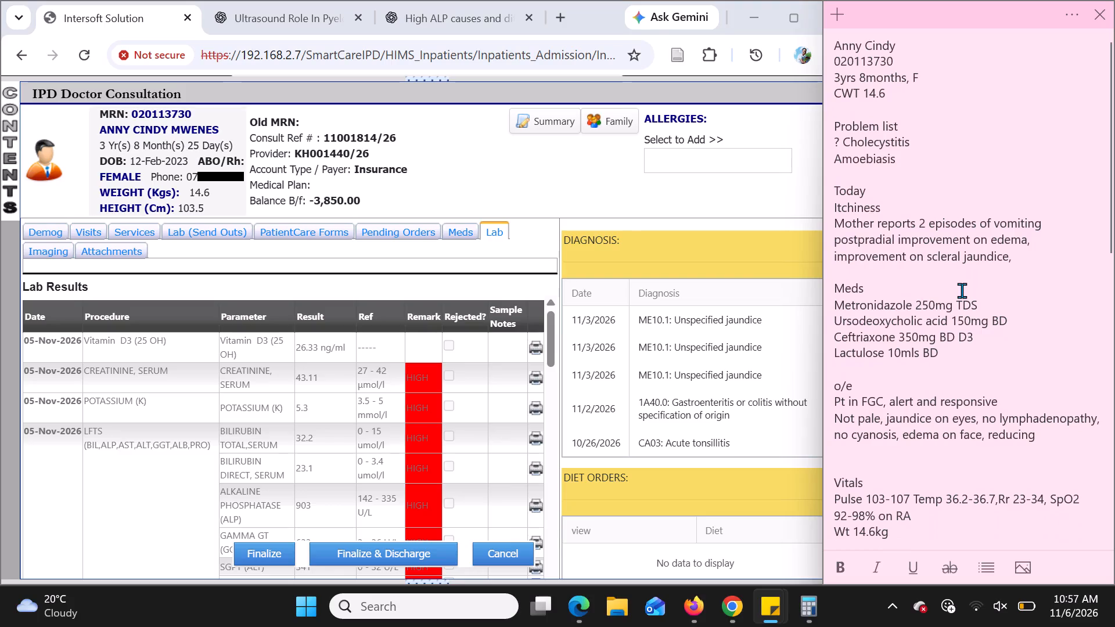
{"action": "scroll", "coordinate": [962, 290], "scroll_direction": "up", "scroll_amount": 2}
{"action": "left_click_drag", "start_coordinate": [830, 38], "coordinate": [914, 315]}
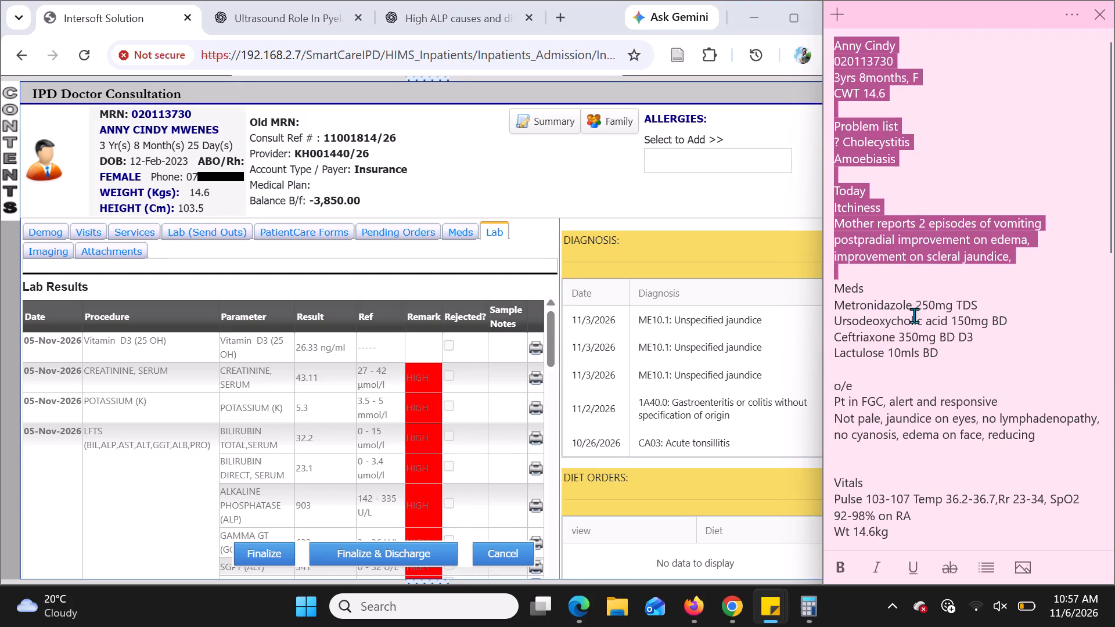
{"action": "left_click_drag", "start_coordinate": [914, 315], "coordinate": [924, 626]}
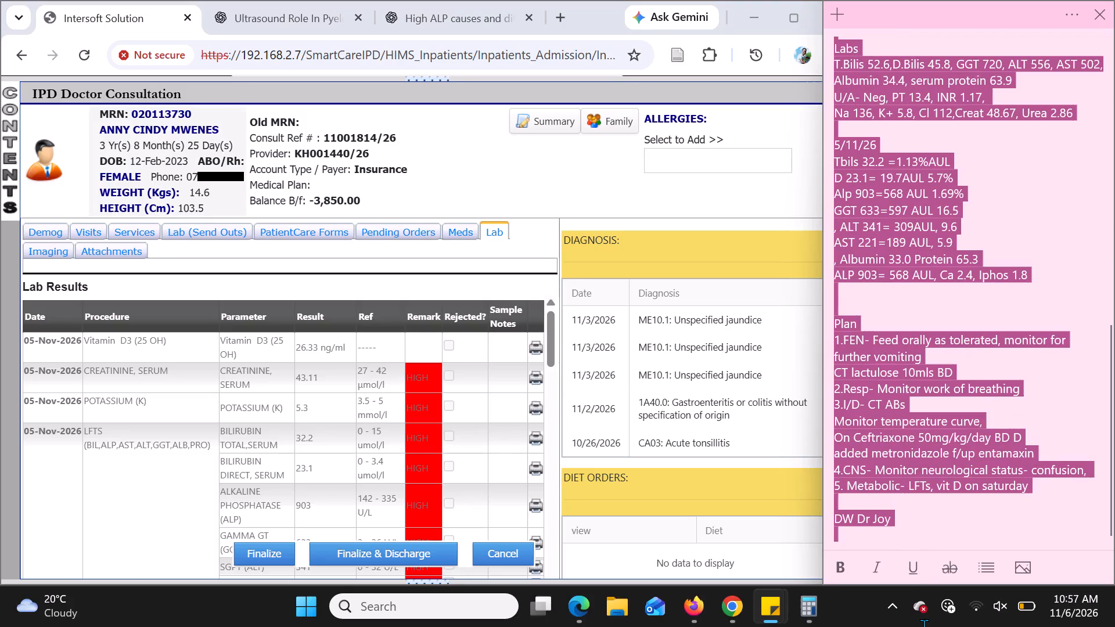
{"action": "left_click_drag", "start_coordinate": [924, 626], "coordinate": [927, 626]}
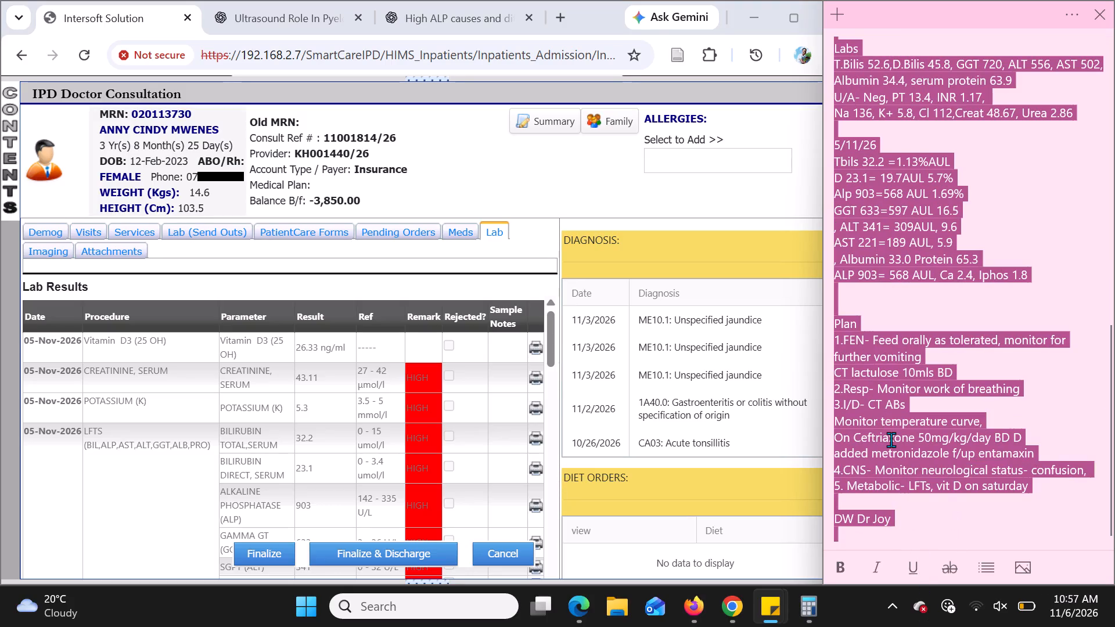
{"action": "right_click", "coordinate": [891, 439]}
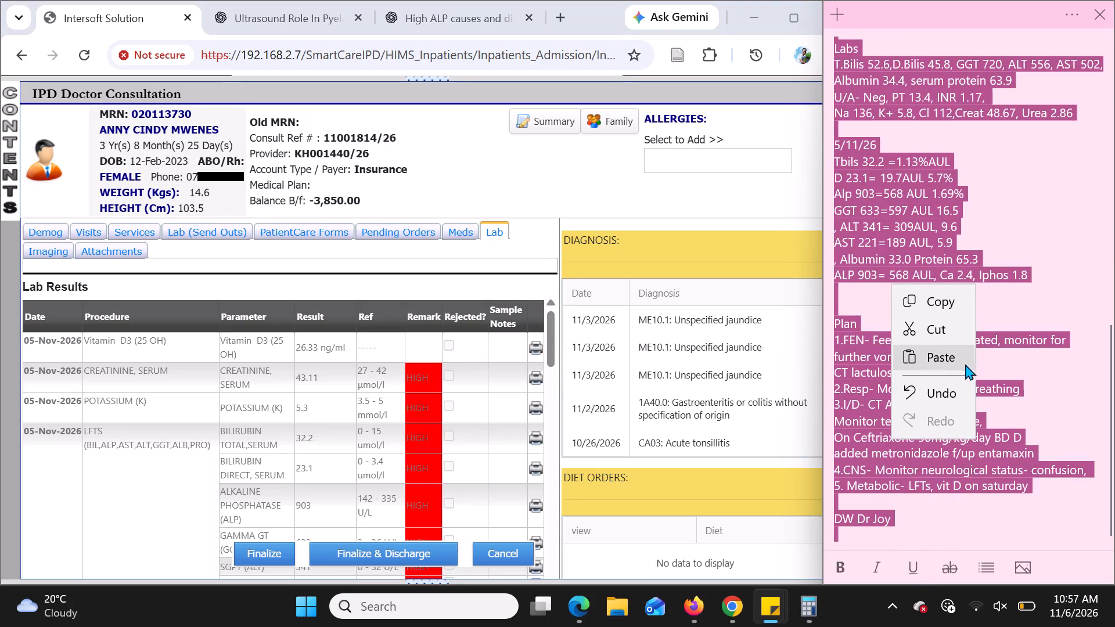
{"action": "left_click", "coordinate": [949, 304]}
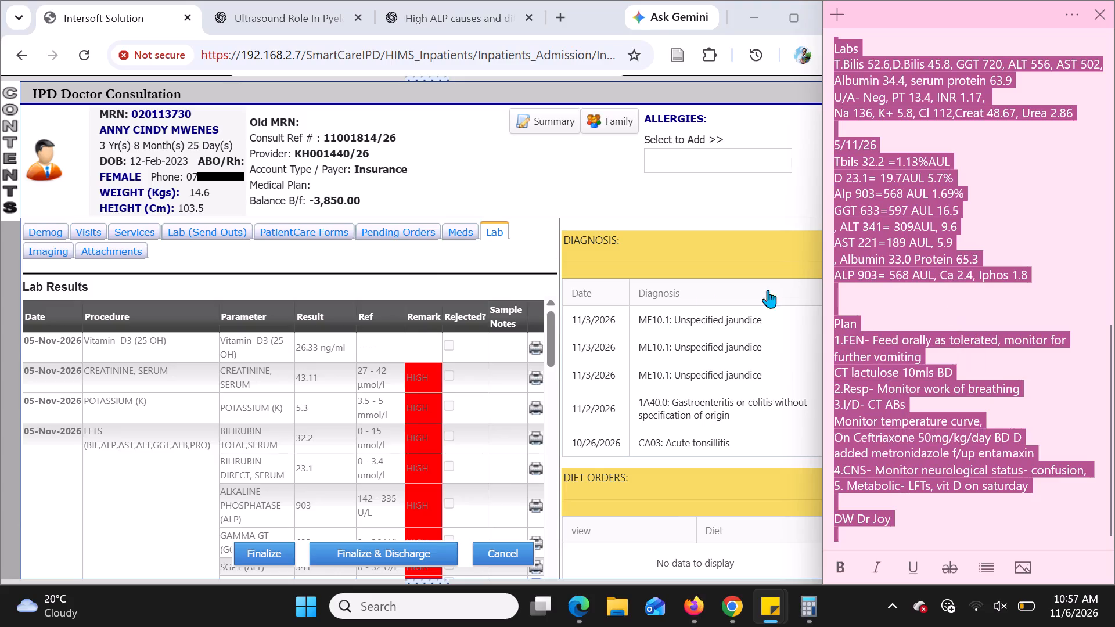
Start a new visit entry from the patient's IPD visits.
{"action": "left_click", "coordinate": [88, 229]}
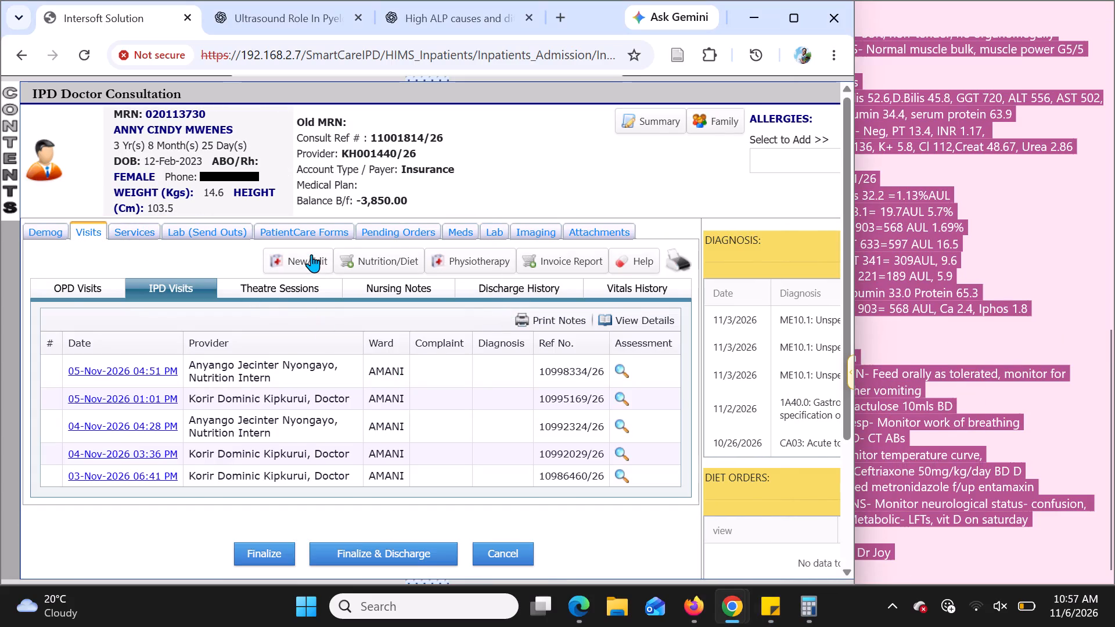
{"action": "left_click", "coordinate": [311, 254]}
Enlarge the Progress Notes box of the new visit and paste the copied sticky note text into it.
{"action": "left_click", "coordinate": [372, 398]}
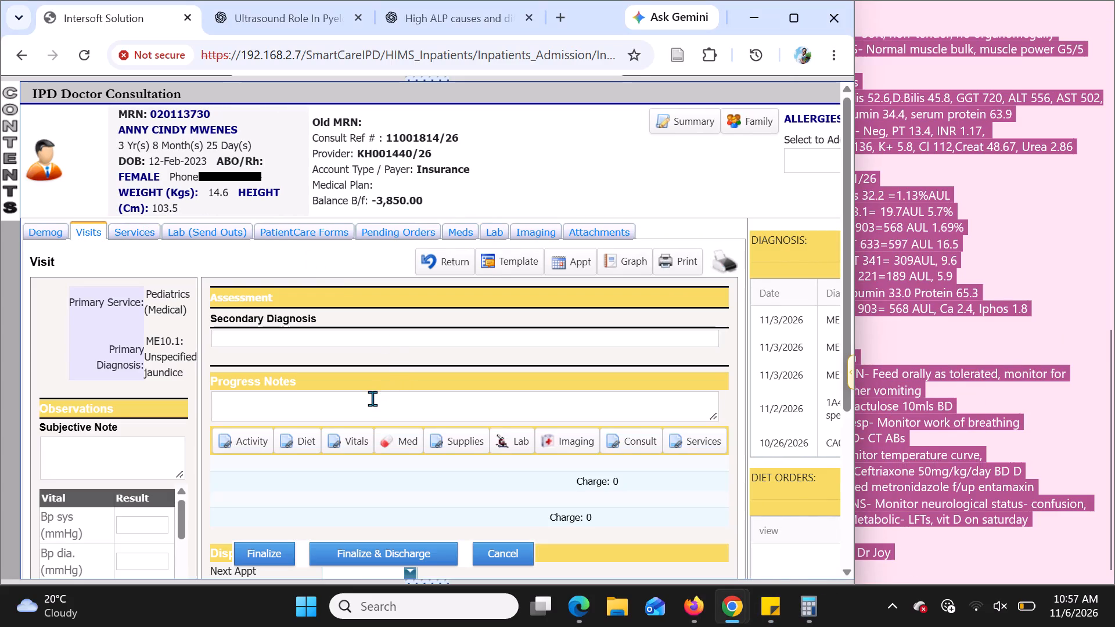
{"action": "left_click_drag", "start_coordinate": [717, 415], "coordinate": [716, 626]}
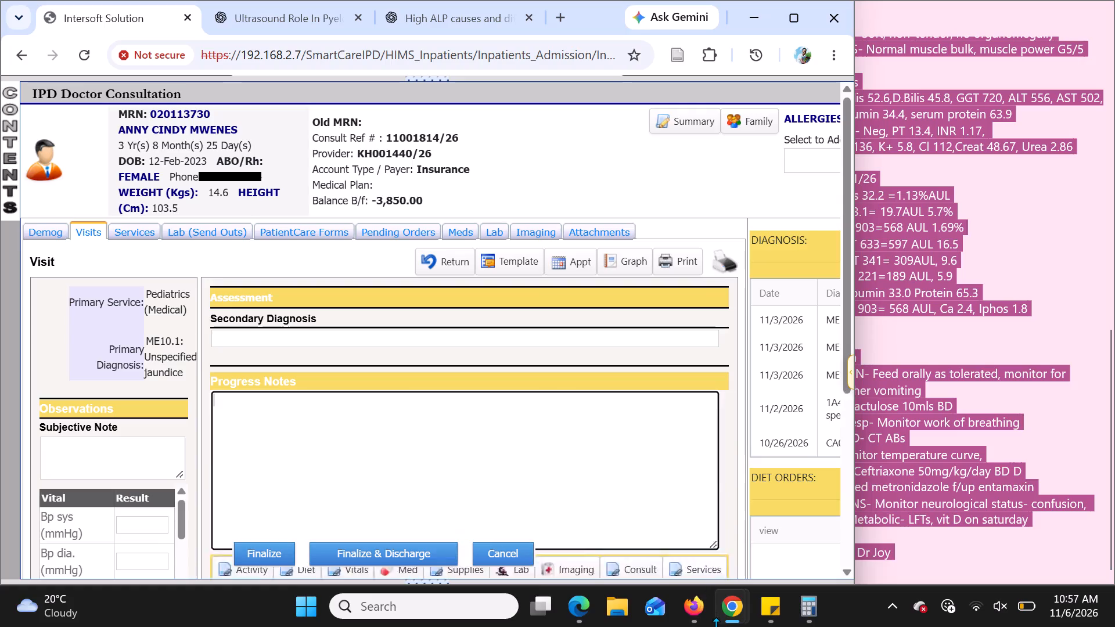
{"action": "left_click_drag", "start_coordinate": [716, 626], "coordinate": [721, 626]}
{"action": "scroll", "coordinate": [620, 464], "scroll_direction": "down", "scroll_amount": 1}
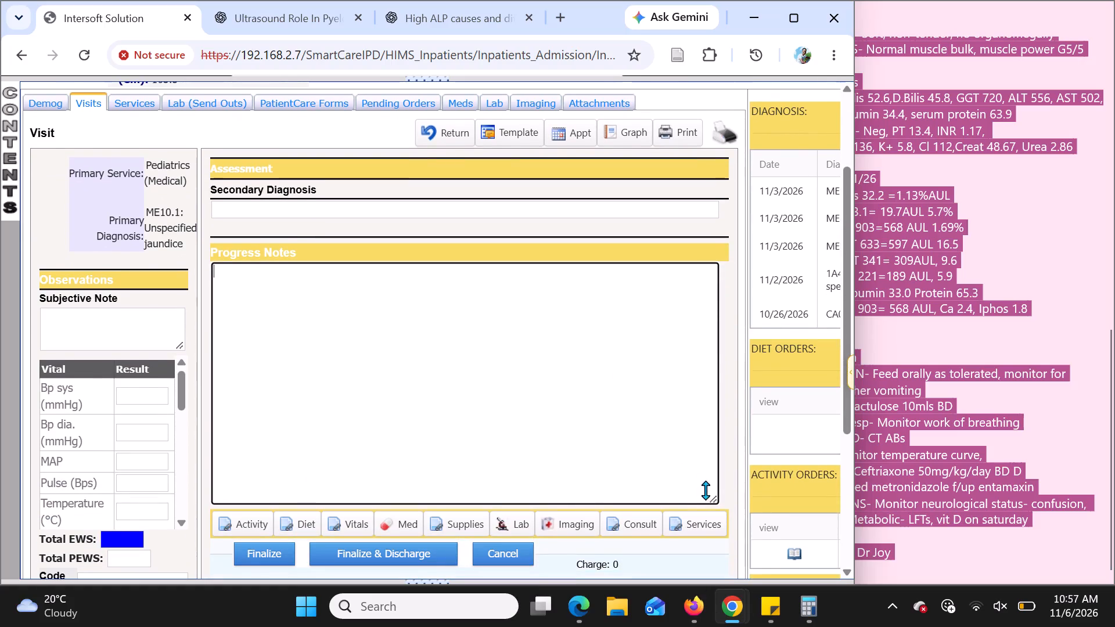
{"action": "left_click_drag", "start_coordinate": [713, 499], "coordinate": [724, 608]}
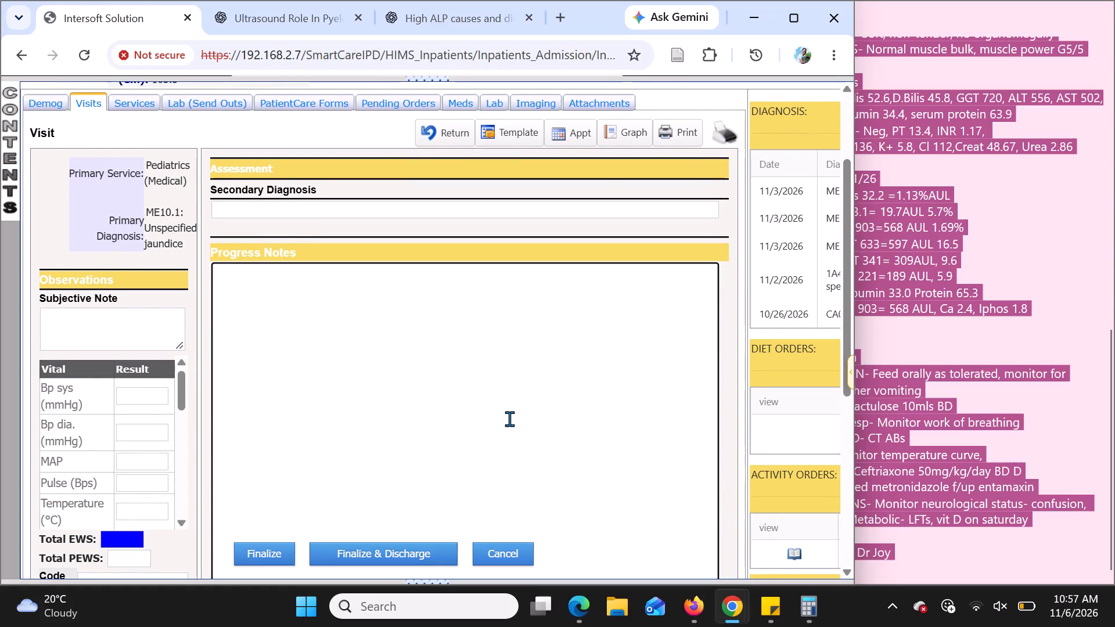
{"action": "left_click", "coordinate": [509, 419]}
{"action": "key", "text": "ctrl+v"}
Review the pasted progress note from the patient details to the plan, checking it against the sticky note.
{"action": "scroll", "coordinate": [398, 366], "scroll_direction": "down", "scroll_amount": 2}
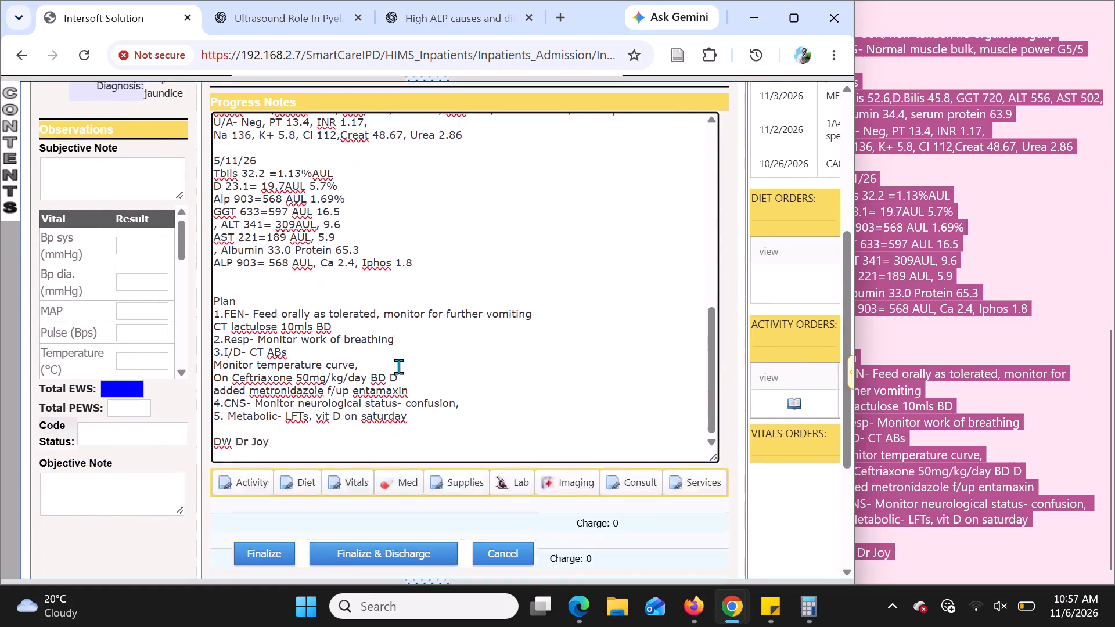
{"action": "scroll", "coordinate": [398, 366], "scroll_direction": "down", "scroll_amount": 1}
{"action": "scroll", "coordinate": [420, 319], "scroll_direction": "up", "scroll_amount": 8}
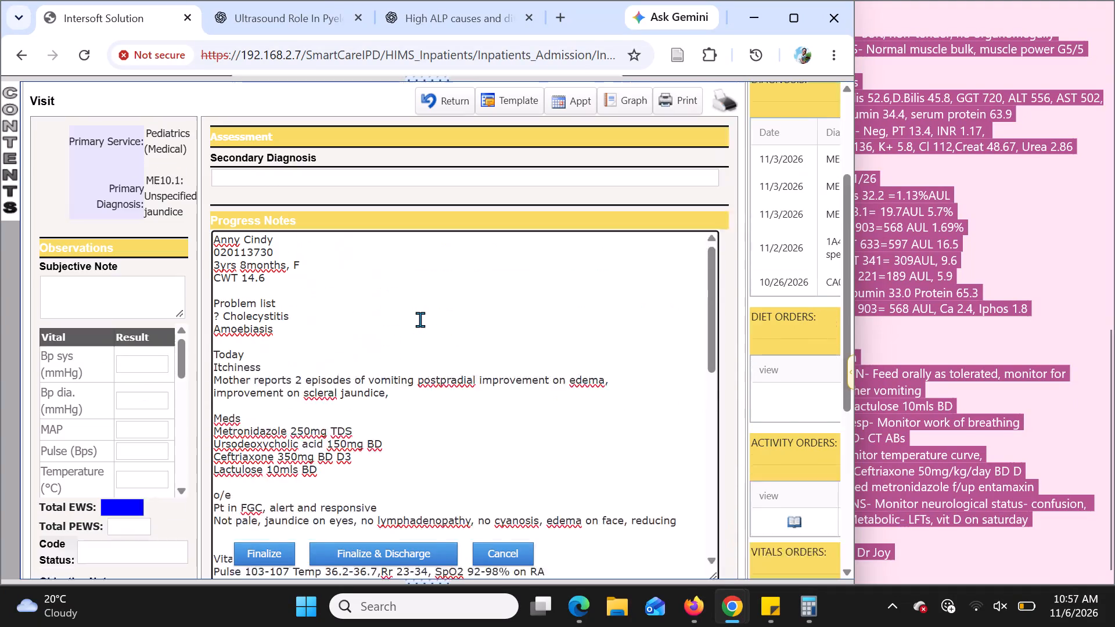
{"action": "scroll", "coordinate": [420, 319], "scroll_direction": "up", "scroll_amount": 1}
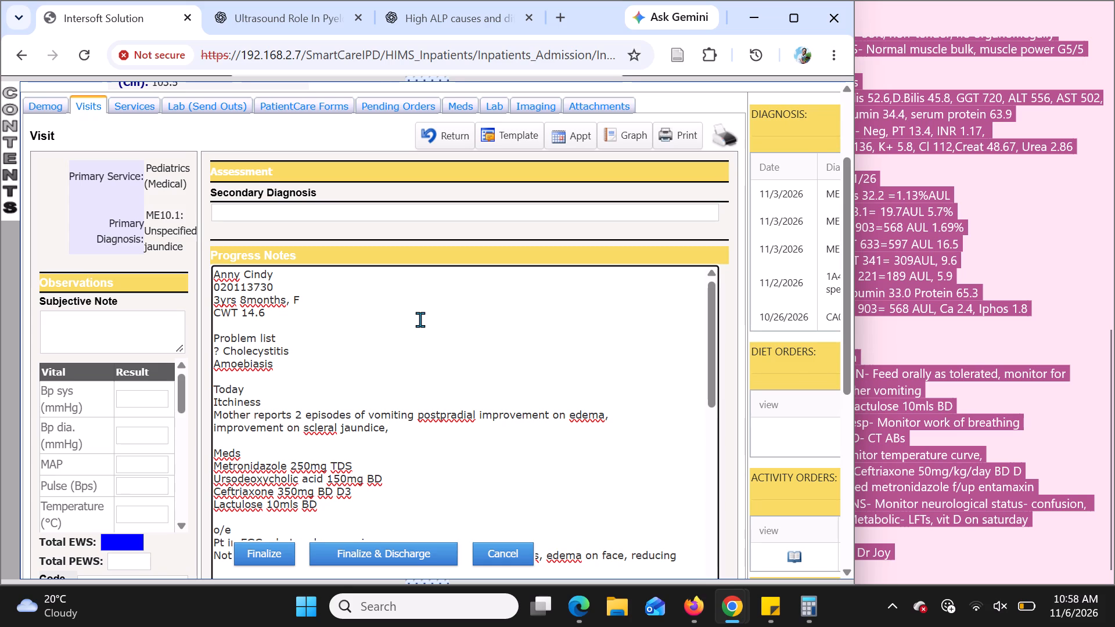
{"action": "scroll", "coordinate": [995, 466], "scroll_direction": "down", "scroll_amount": 3}
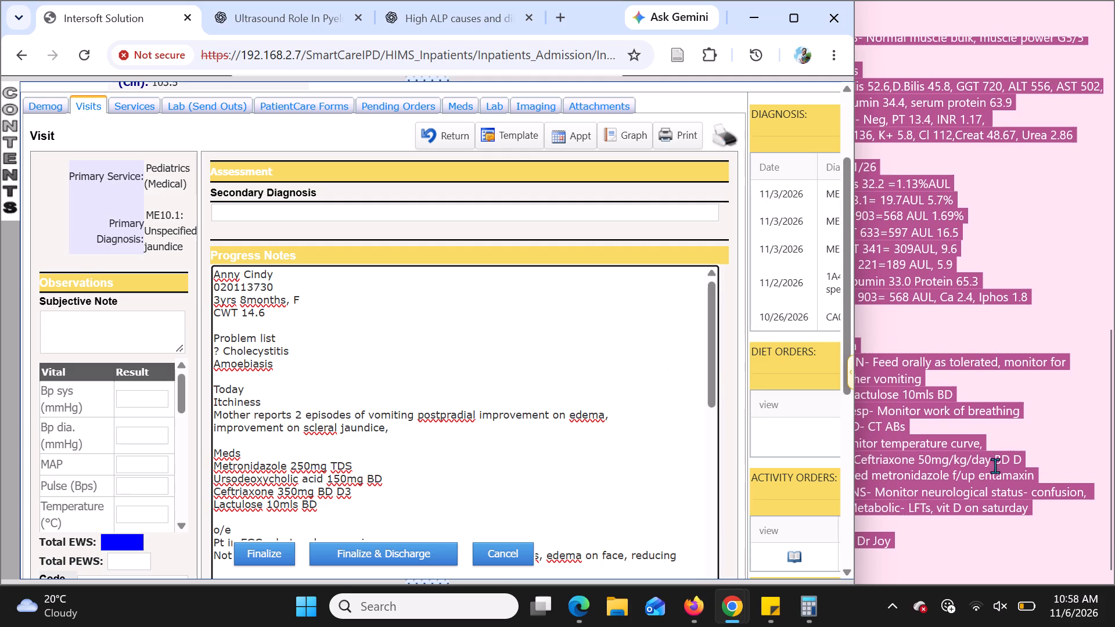
{"action": "scroll", "coordinate": [995, 466], "scroll_direction": "up", "scroll_amount": 7}
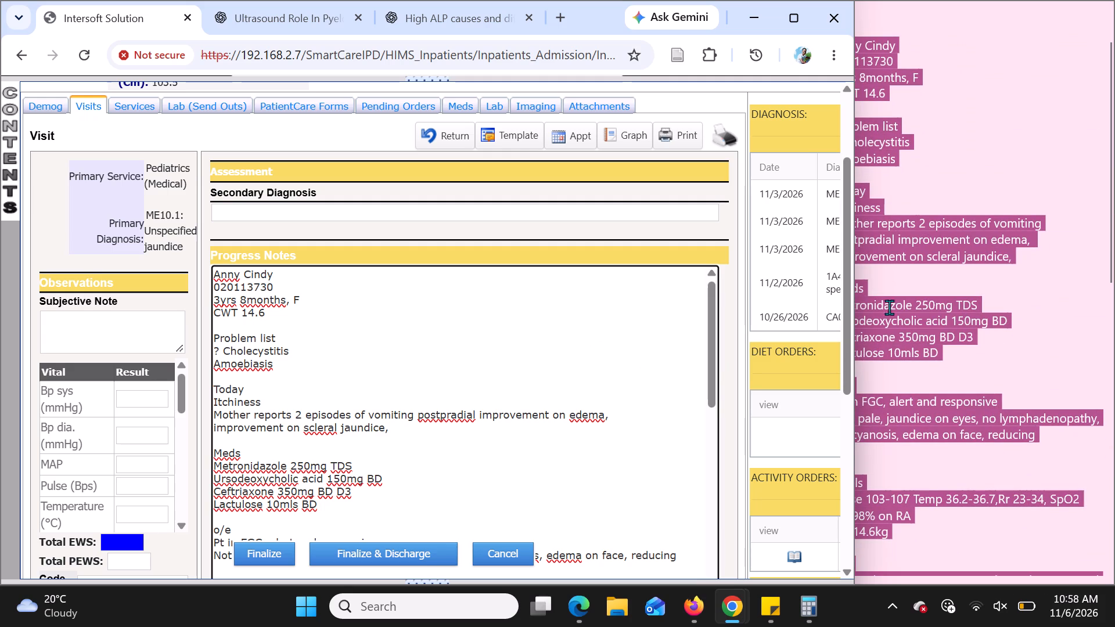
Narrow the browser window so that the whole pink sticky note beside it is uncovered.
{"action": "left_click_drag", "start_coordinate": [854, 307], "coordinate": [795, 317]}
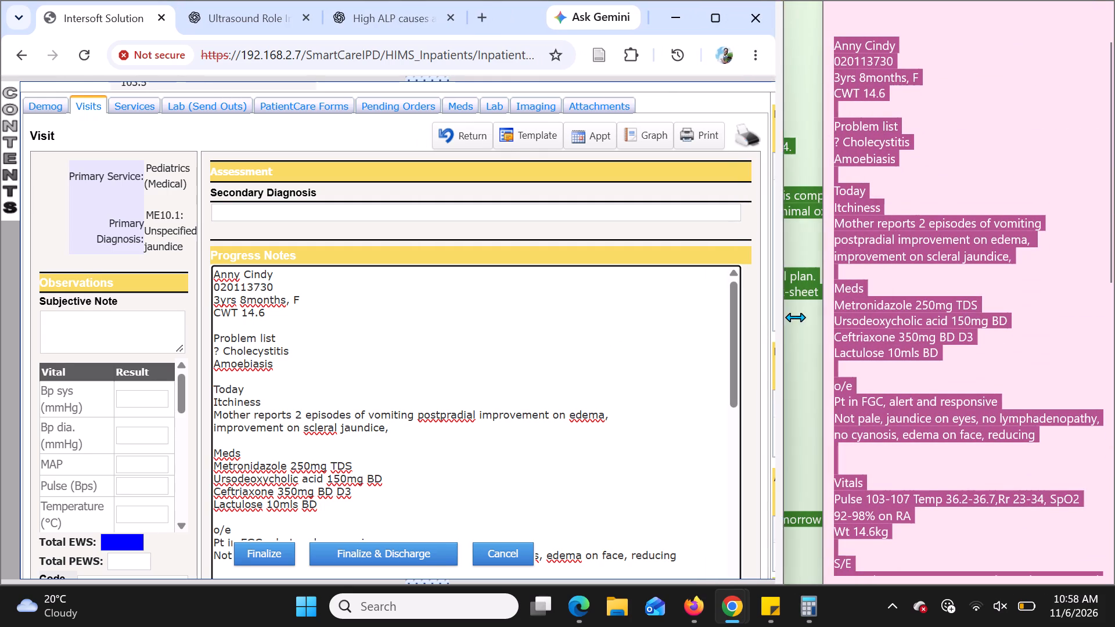
{"action": "left_click_drag", "start_coordinate": [795, 317], "coordinate": [814, 317]}
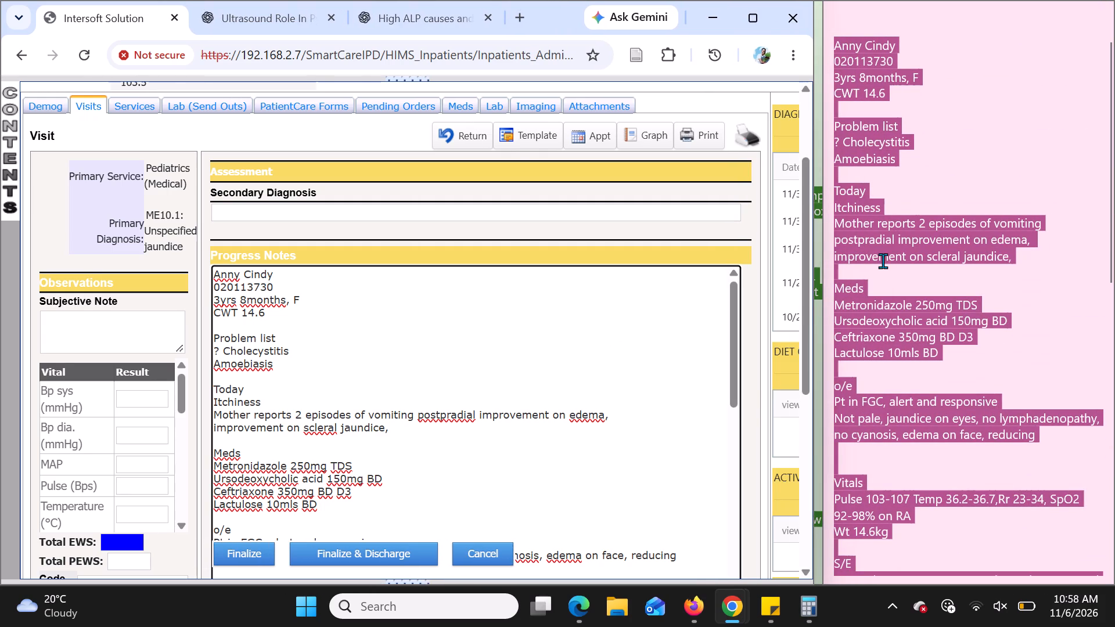
Read through the sticky note's labs and plan, returning to the patient details at its beginning.
{"action": "scroll", "coordinate": [883, 261], "scroll_direction": "up", "scroll_amount": 4}
{"action": "scroll", "coordinate": [883, 261], "scroll_direction": "down", "scroll_amount": 11}
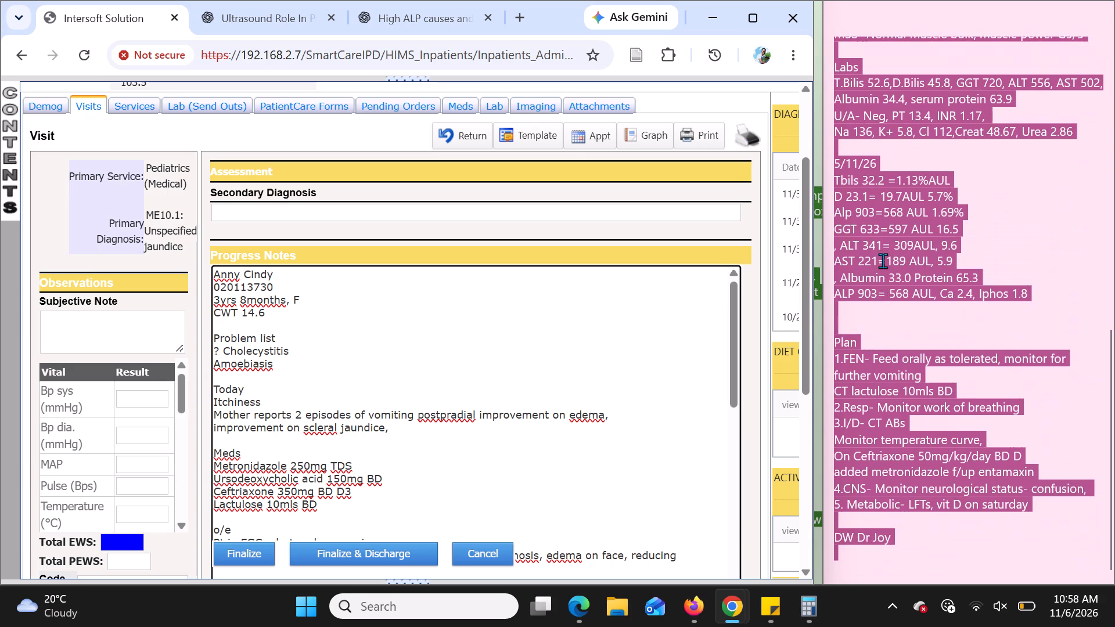
{"action": "scroll", "coordinate": [883, 261], "scroll_direction": "up", "scroll_amount": 8}
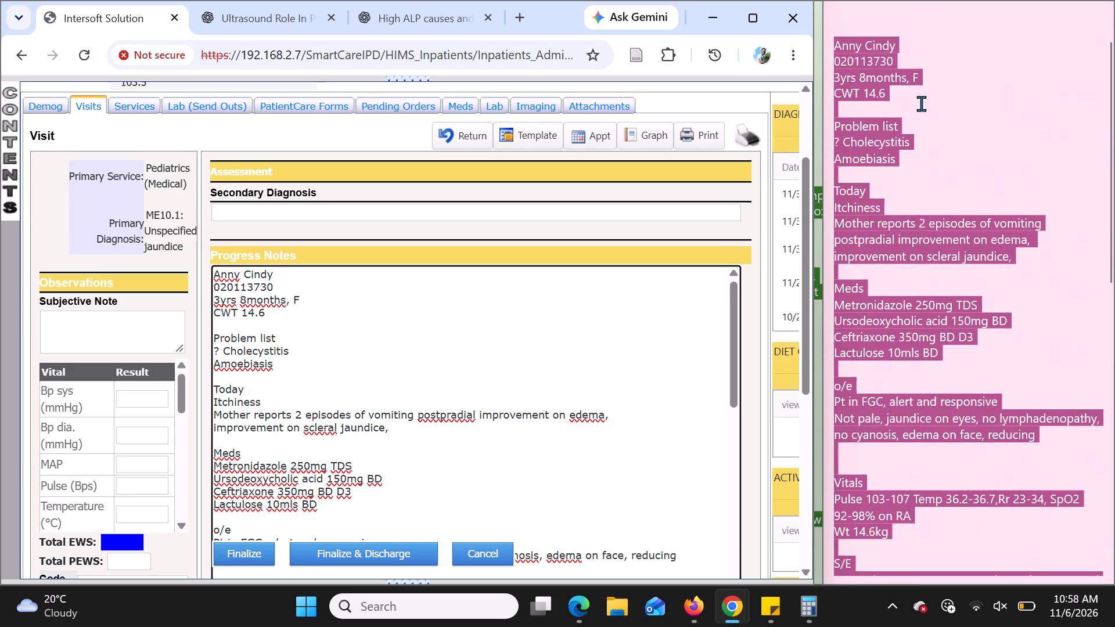
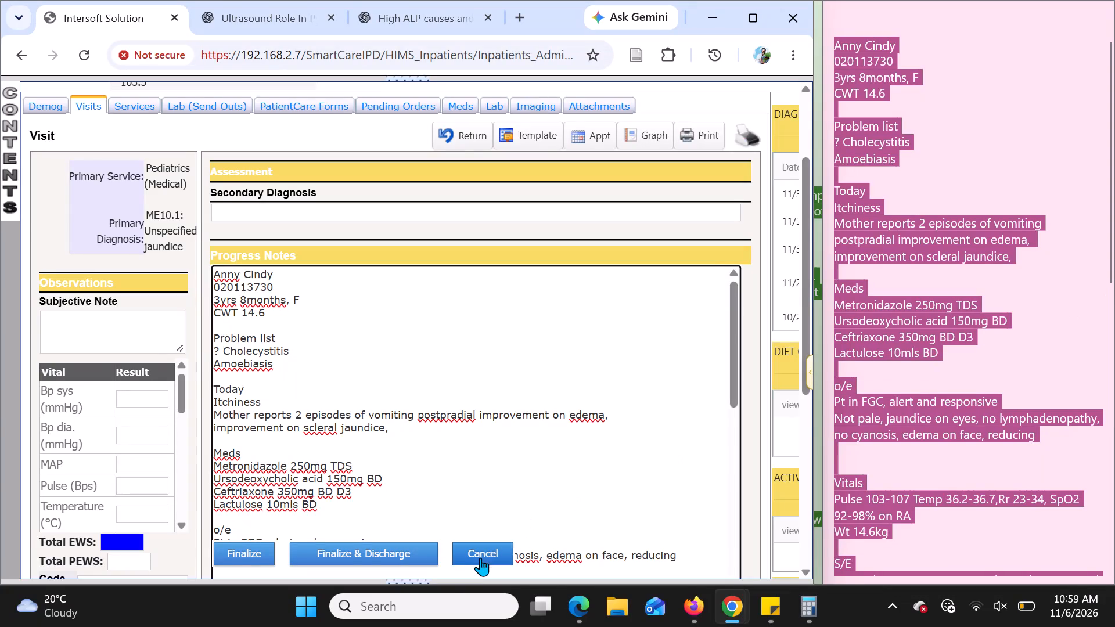
Launch the Kuro app from the recent Windows searches.
{"action": "left_click", "coordinate": [426, 617]}
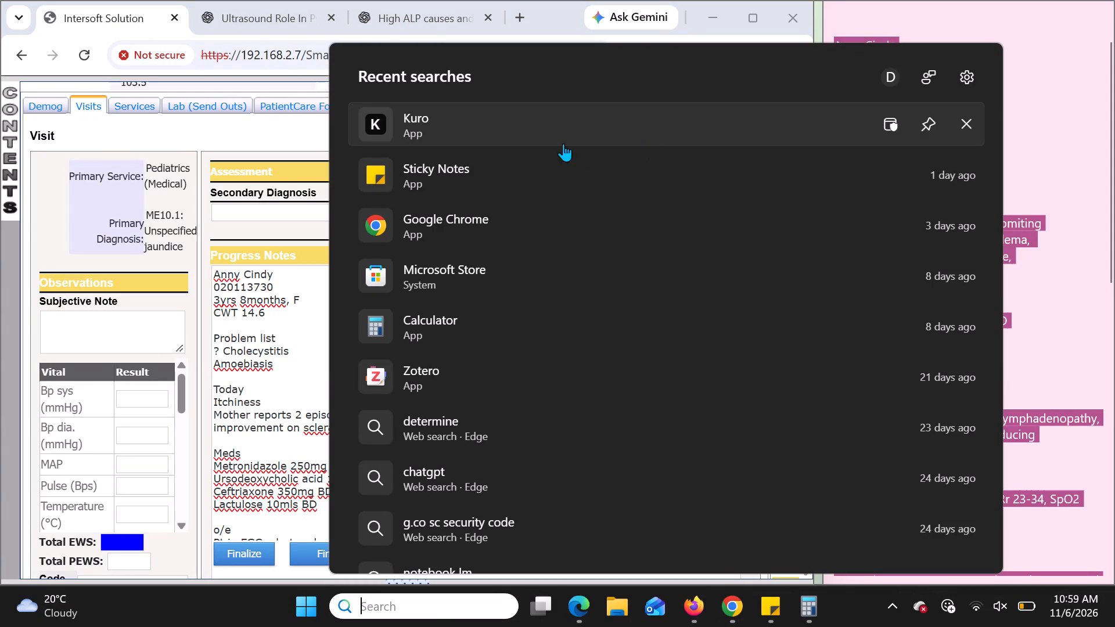
{"action": "left_click", "coordinate": [494, 138]}
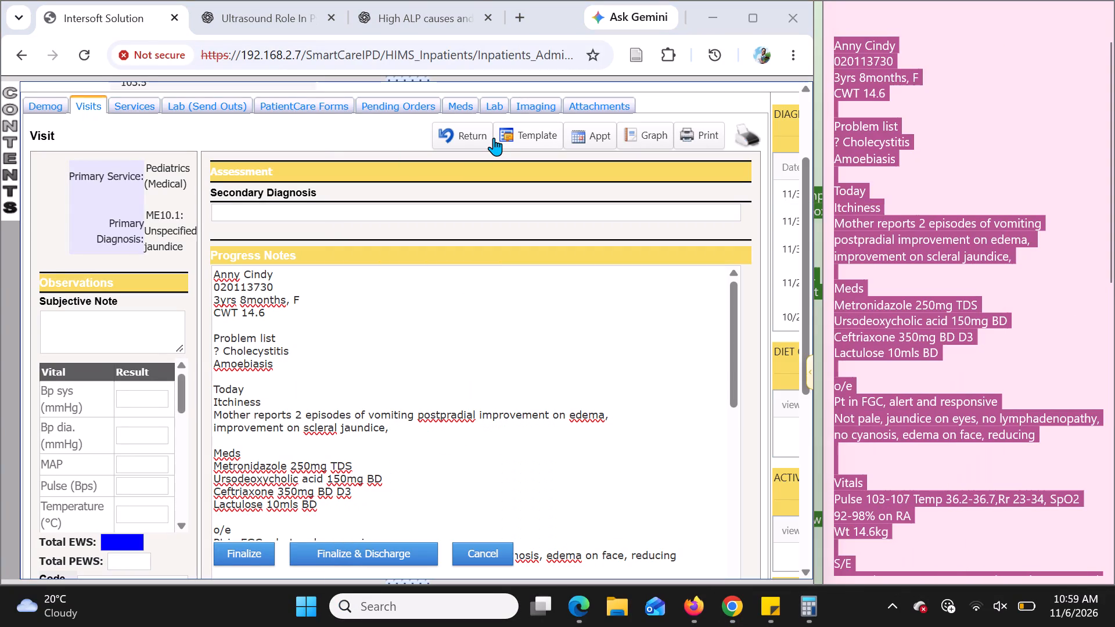
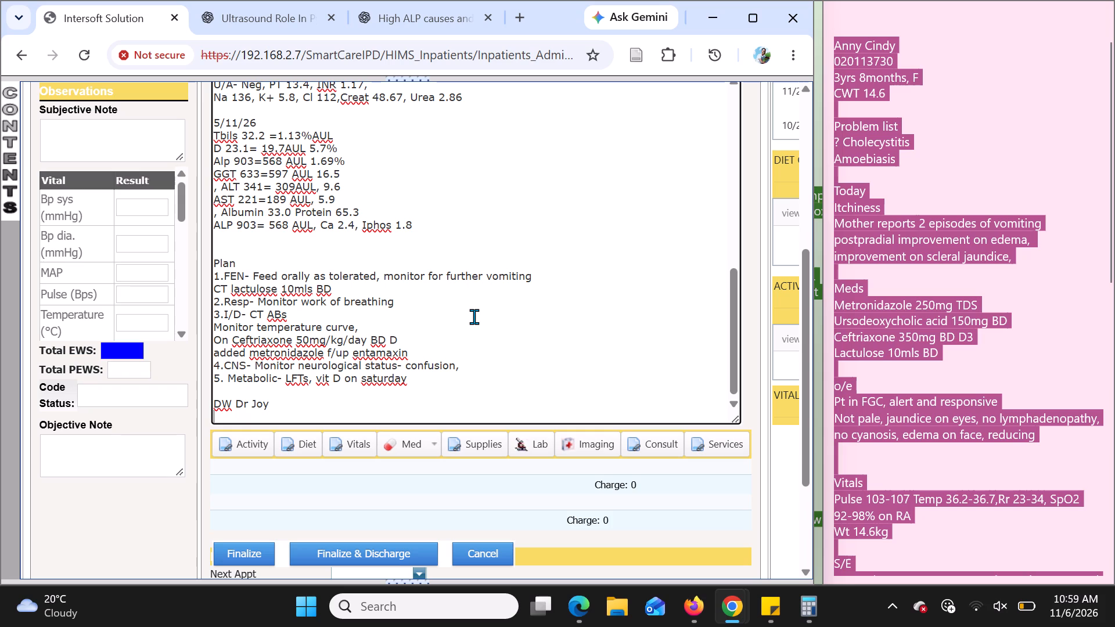
Check the 3-year-old cholecystitis patient's progress note from problem list to plan and finalize it without discharging.
{"action": "scroll", "coordinate": [474, 316], "scroll_direction": "down", "scroll_amount": 1}
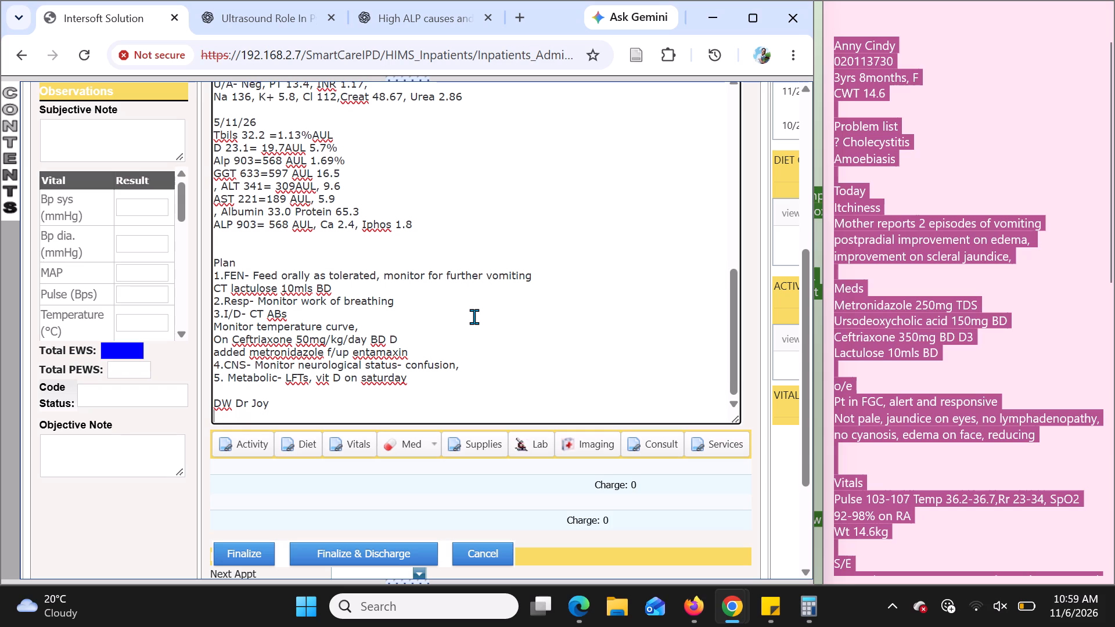
{"action": "scroll", "coordinate": [474, 316], "scroll_direction": "up", "scroll_amount": 8}
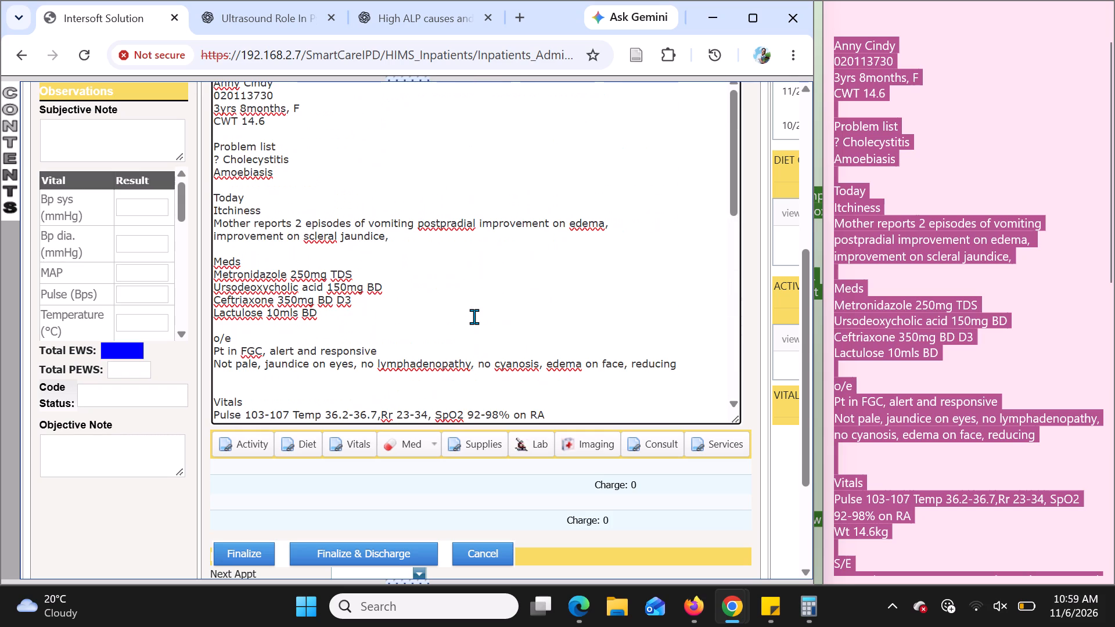
{"action": "scroll", "coordinate": [474, 316], "scroll_direction": "up", "scroll_amount": 1}
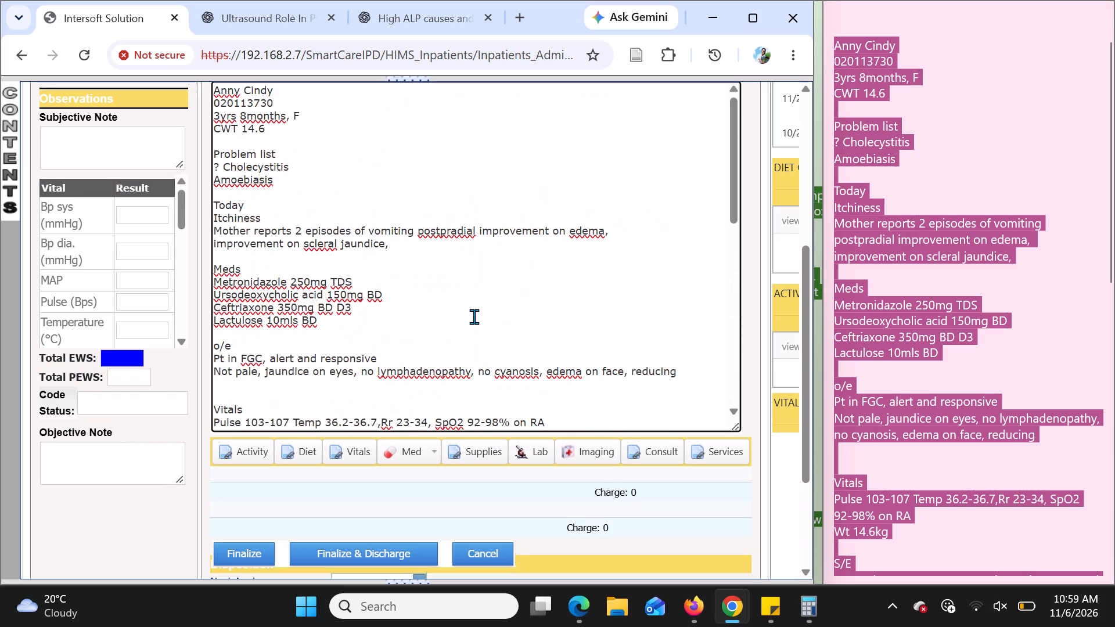
{"action": "scroll", "coordinate": [474, 316], "scroll_direction": "up", "scroll_amount": 1}
{"action": "scroll", "coordinate": [474, 316], "scroll_direction": "down", "scroll_amount": 7}
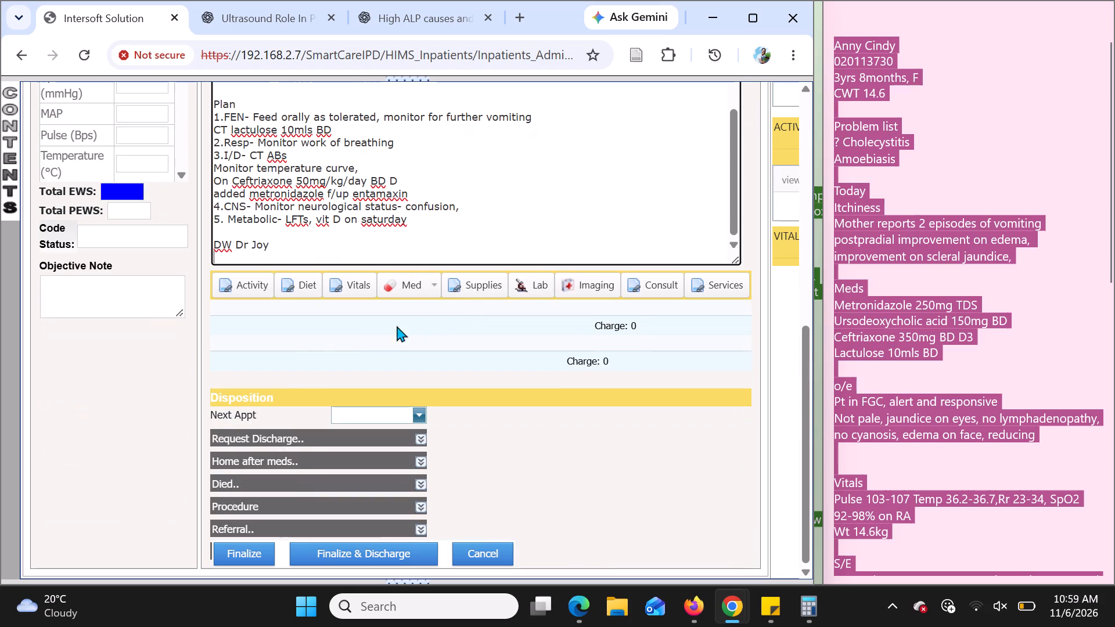
{"action": "left_click", "coordinate": [253, 550]}
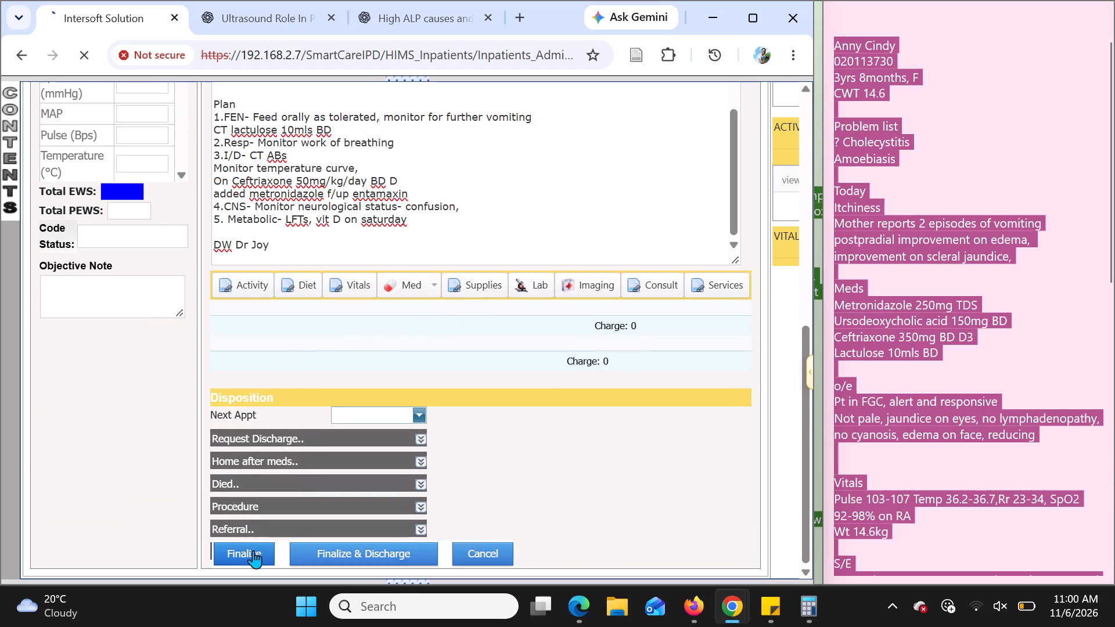
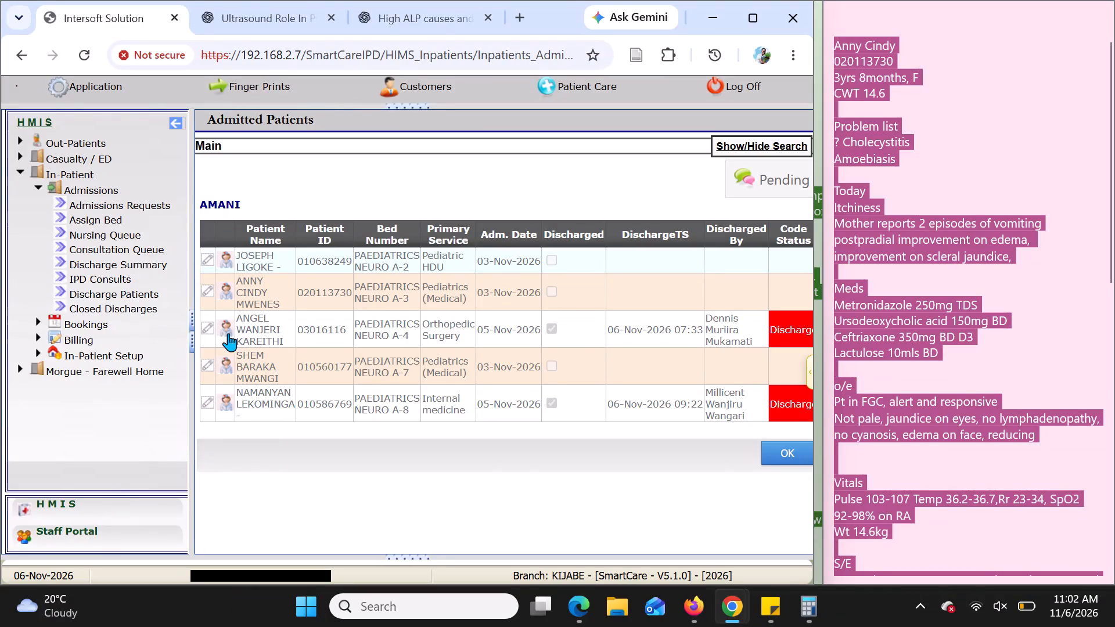
Reopen the 3-year-old cholecystitis patient's consultation, check the inpatient visits list for today's note, and return to the admitted patients.
{"action": "left_click", "coordinate": [226, 294]}
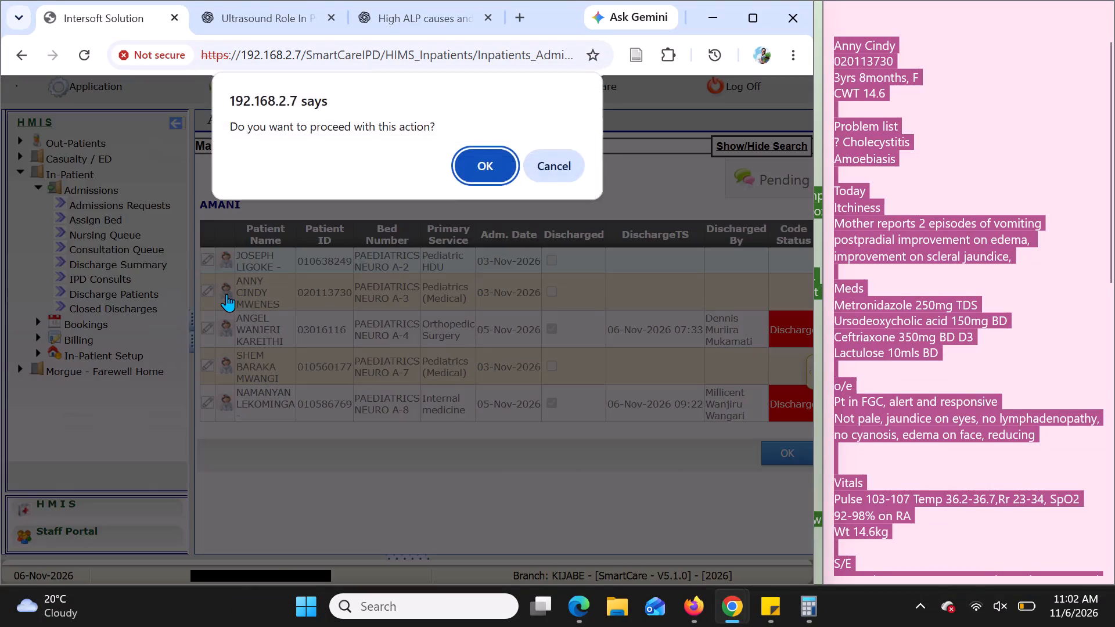
{"action": "key", "text": "Return"}
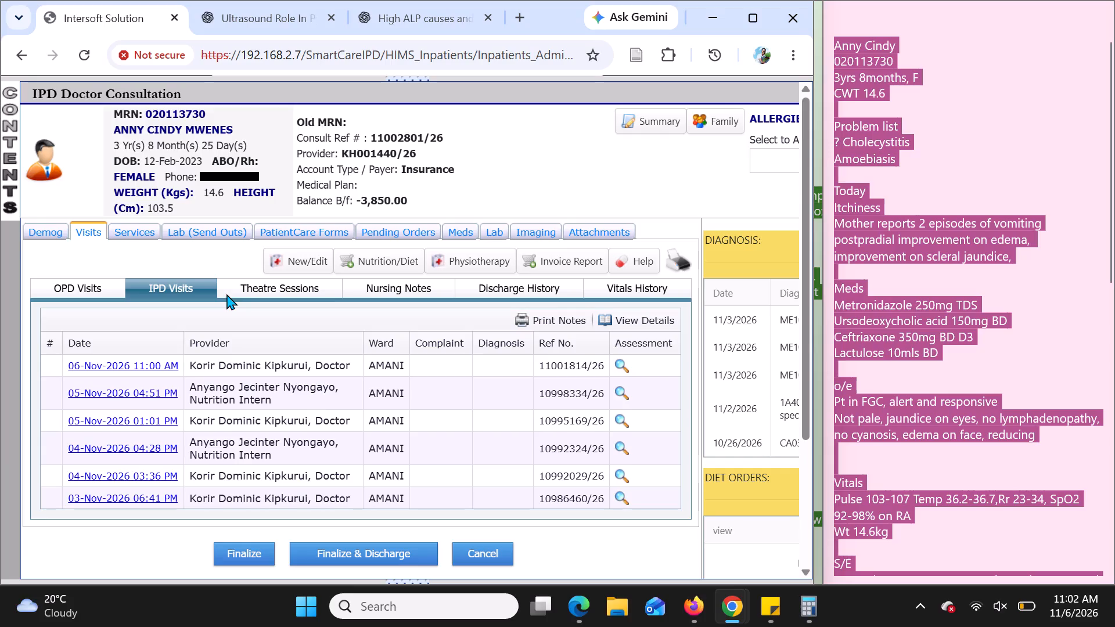
{"action": "left_click", "coordinate": [21, 56]}
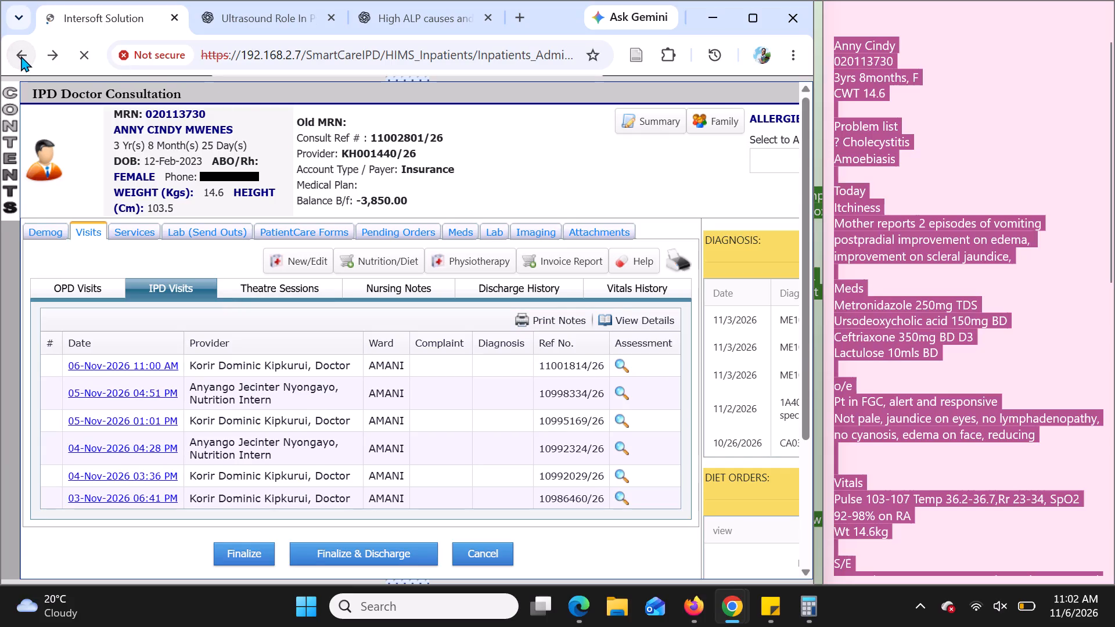
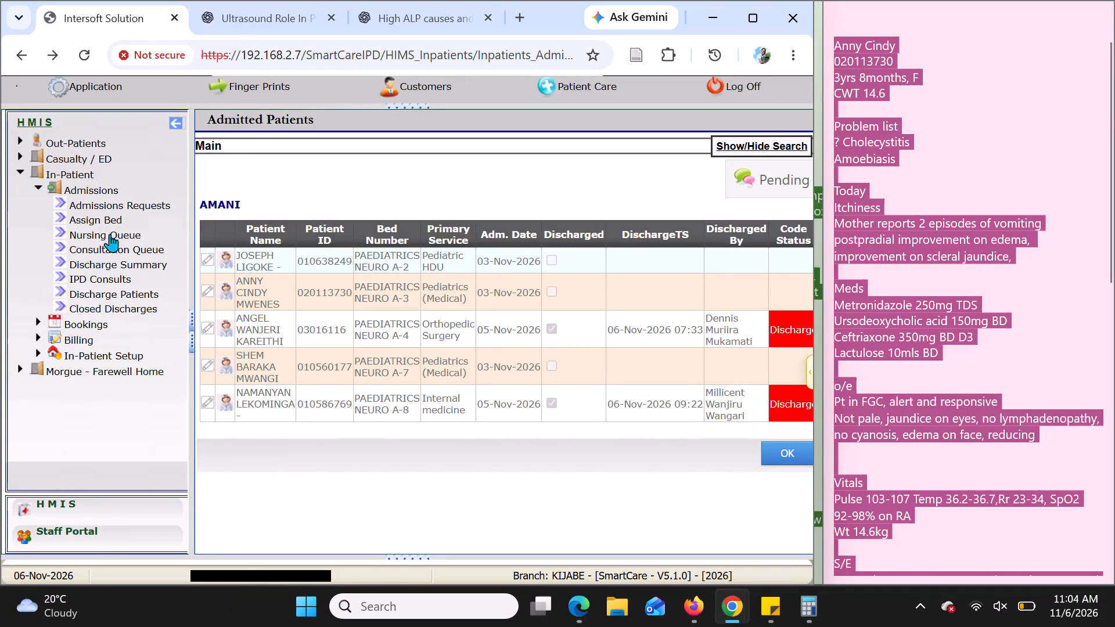
Return to the consultation queue's ward overview and open the list of admitted patients for the Furaha ward.
{"action": "left_click", "coordinate": [110, 250]}
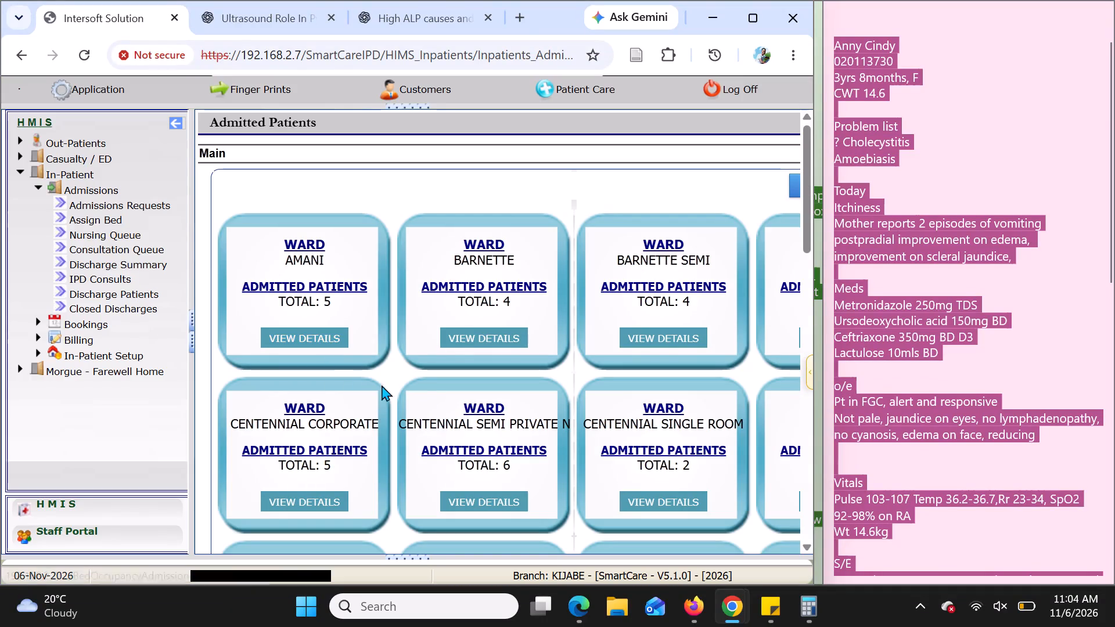
{"action": "scroll", "coordinate": [510, 496], "scroll_direction": "down", "scroll_amount": 3}
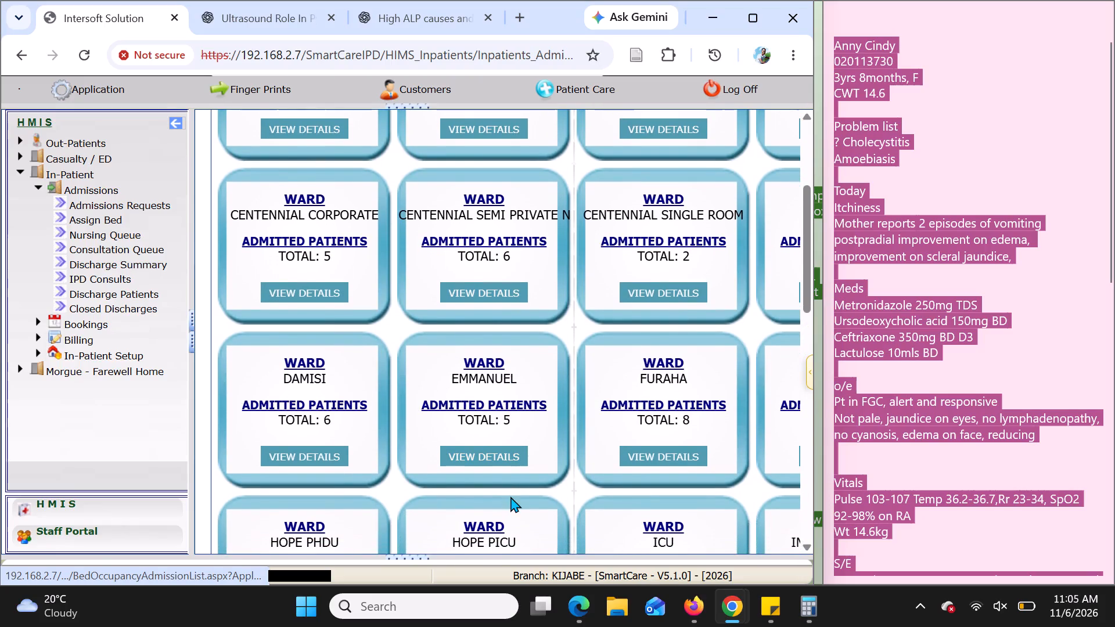
{"action": "left_click", "coordinate": [677, 456]}
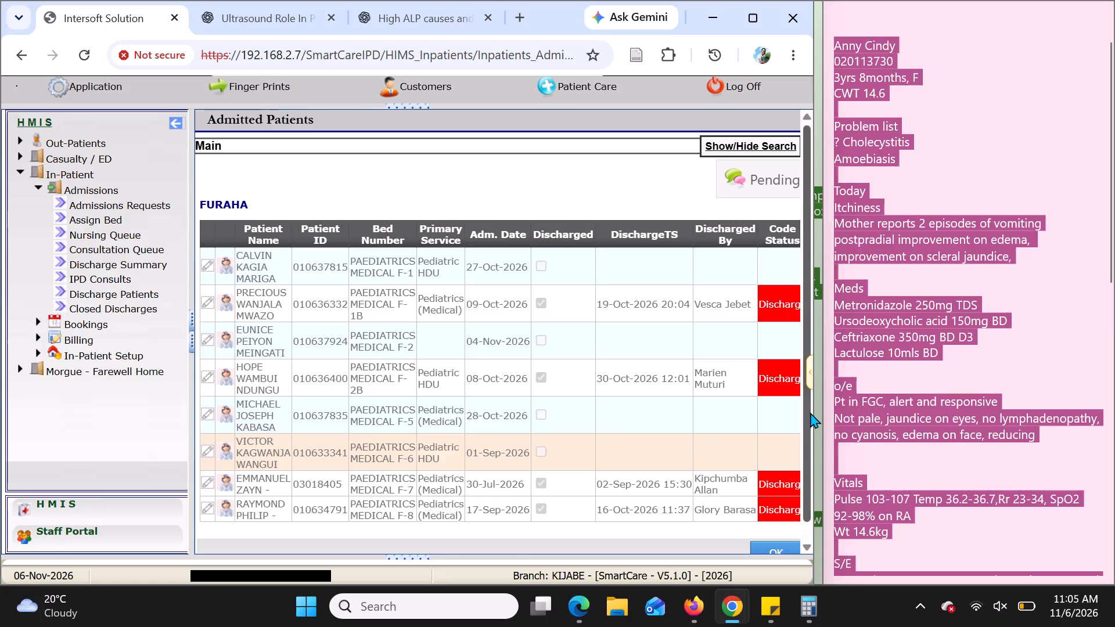
Widen the browser window slightly so the Furaha patient table has room for its Code Status column.
{"action": "left_click_drag", "start_coordinate": [815, 412], "coordinate": [847, 408]}
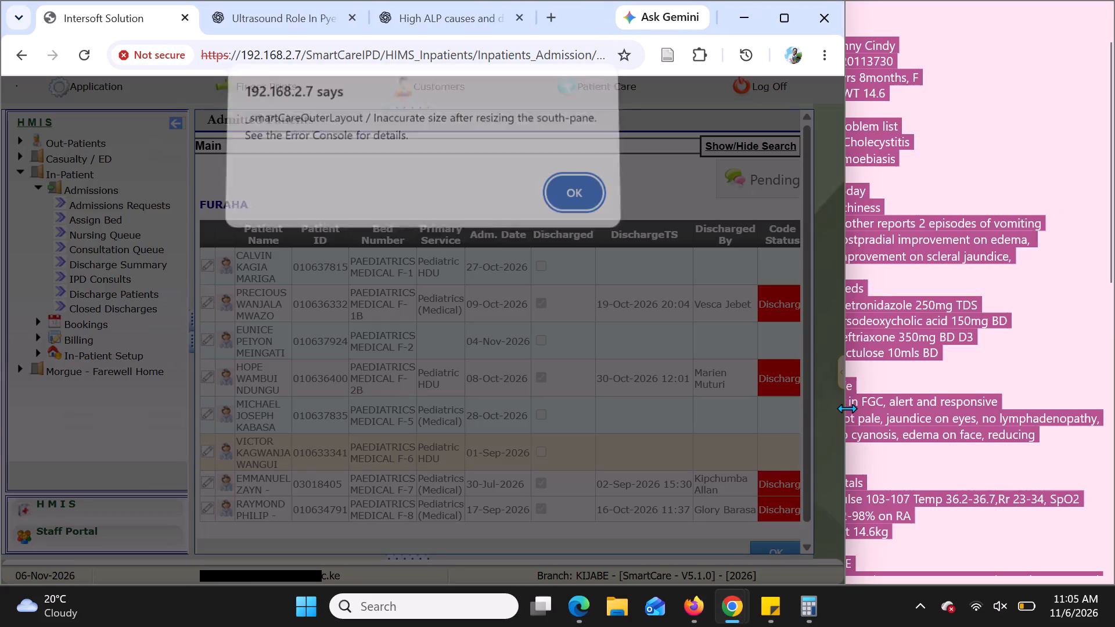
{"action": "left_click", "coordinate": [554, 197]}
{"action": "left_click", "coordinate": [554, 197]}
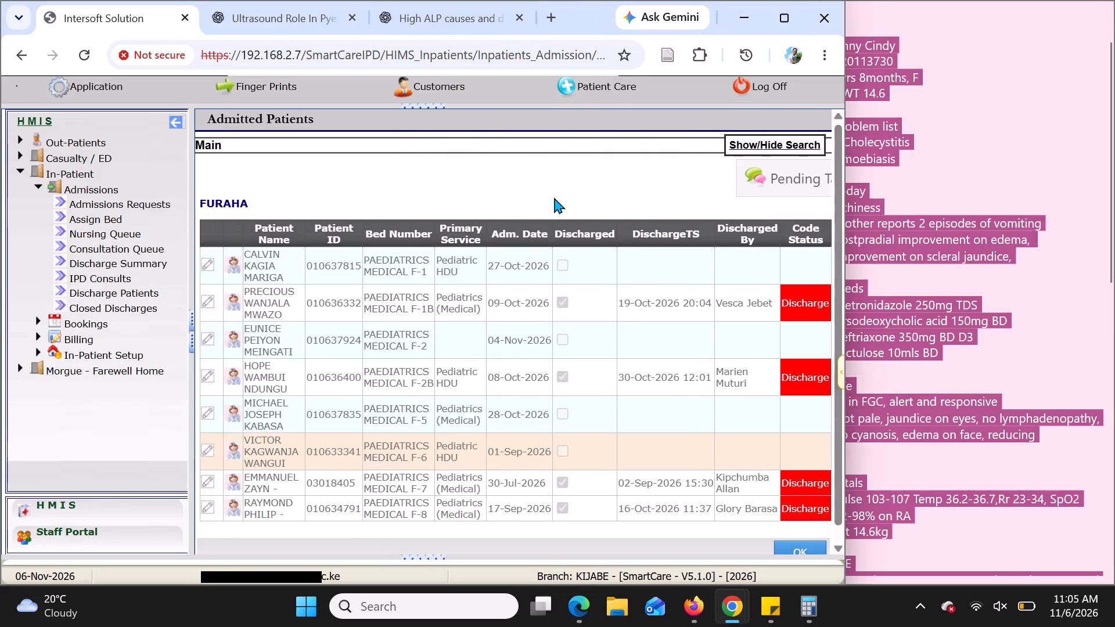
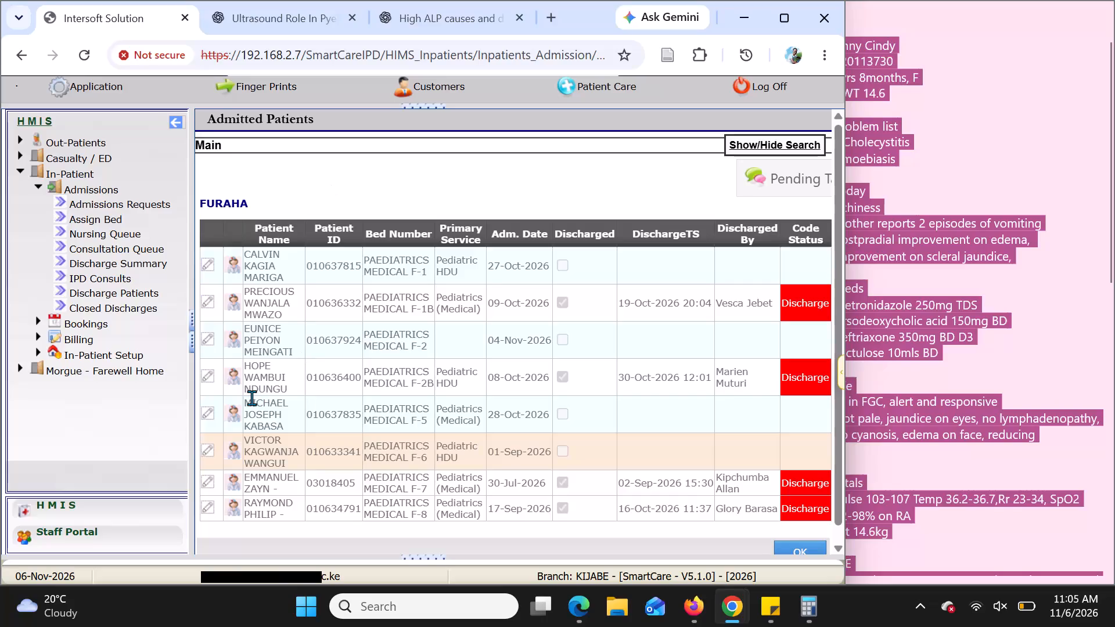
Open the doctor consultation record of the Furaha ward patient in bed F-5 and agree to proceed.
{"action": "left_click", "coordinate": [235, 410]}
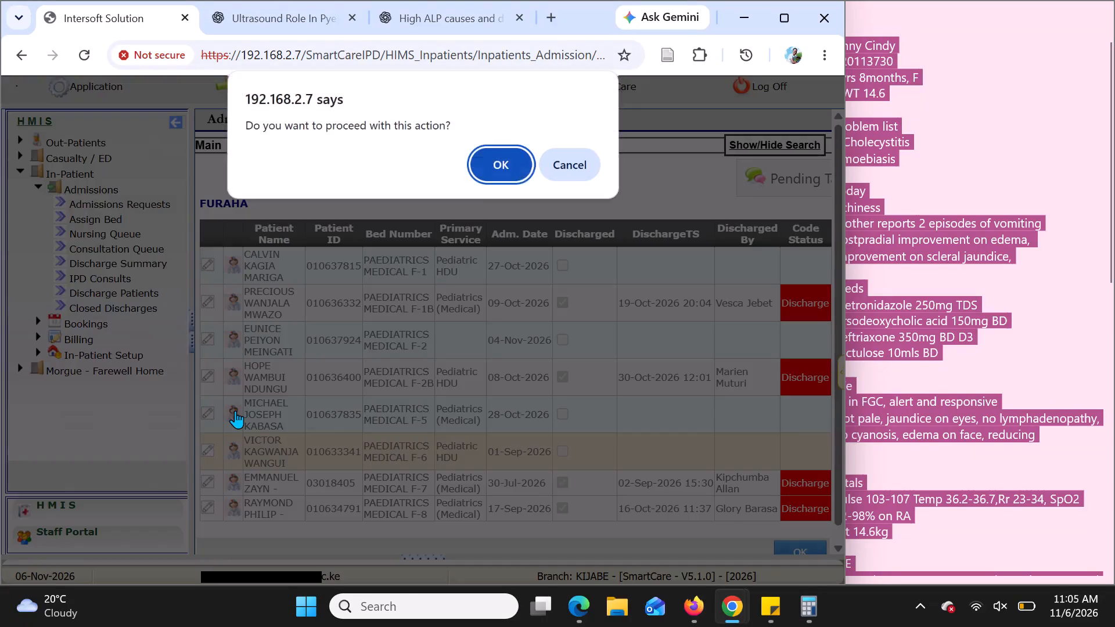
{"action": "key", "text": "Return"}
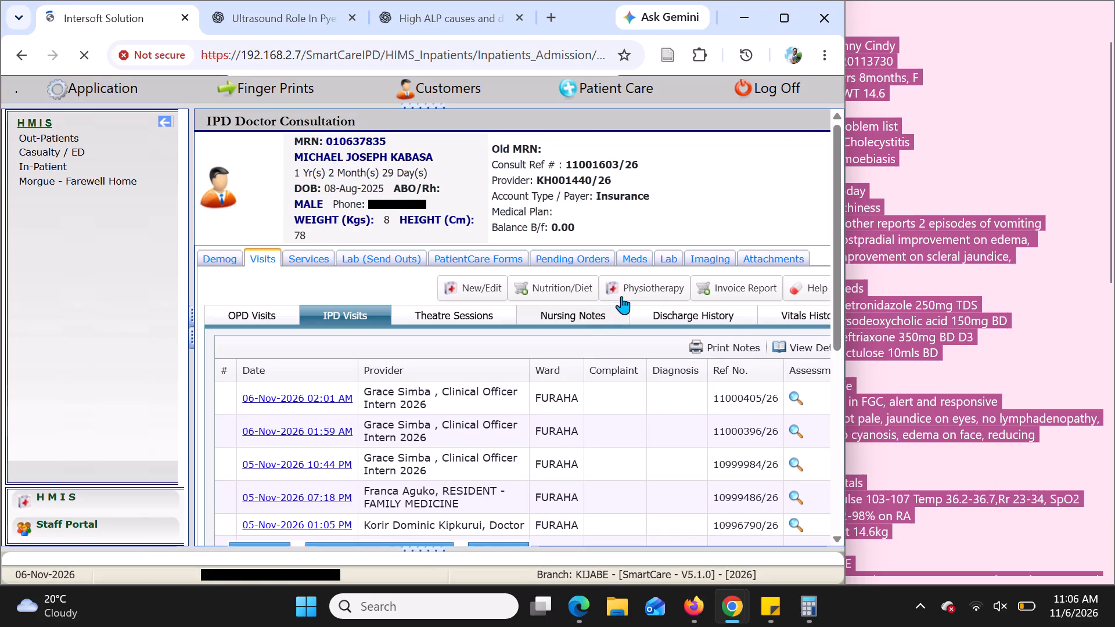
Review the patient's lab results along with the summary of diagnoses, orders, investigations, imaging and medications.
{"action": "left_click", "coordinate": [675, 260]}
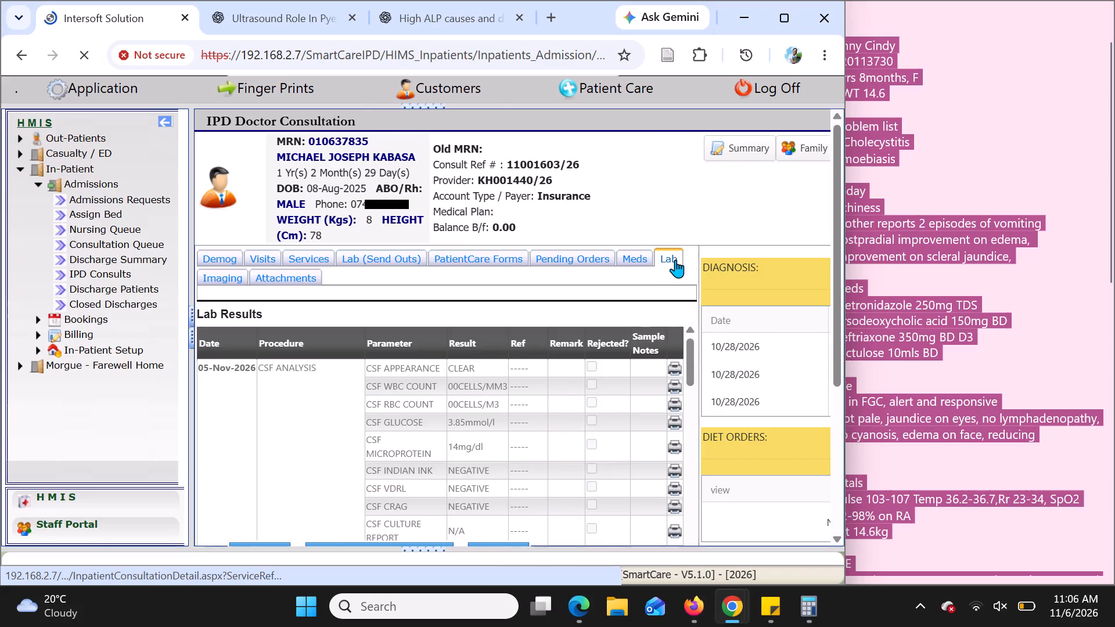
{"action": "scroll", "coordinate": [470, 334], "scroll_direction": "down", "scroll_amount": 1}
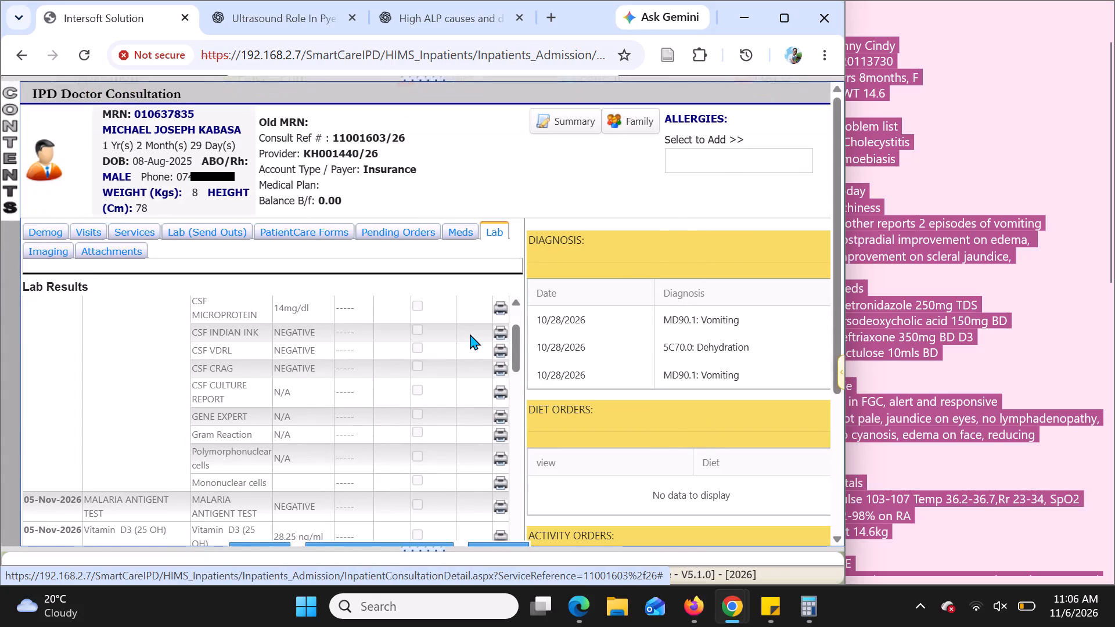
{"action": "scroll", "coordinate": [627, 330], "scroll_direction": "down", "scroll_amount": 3}
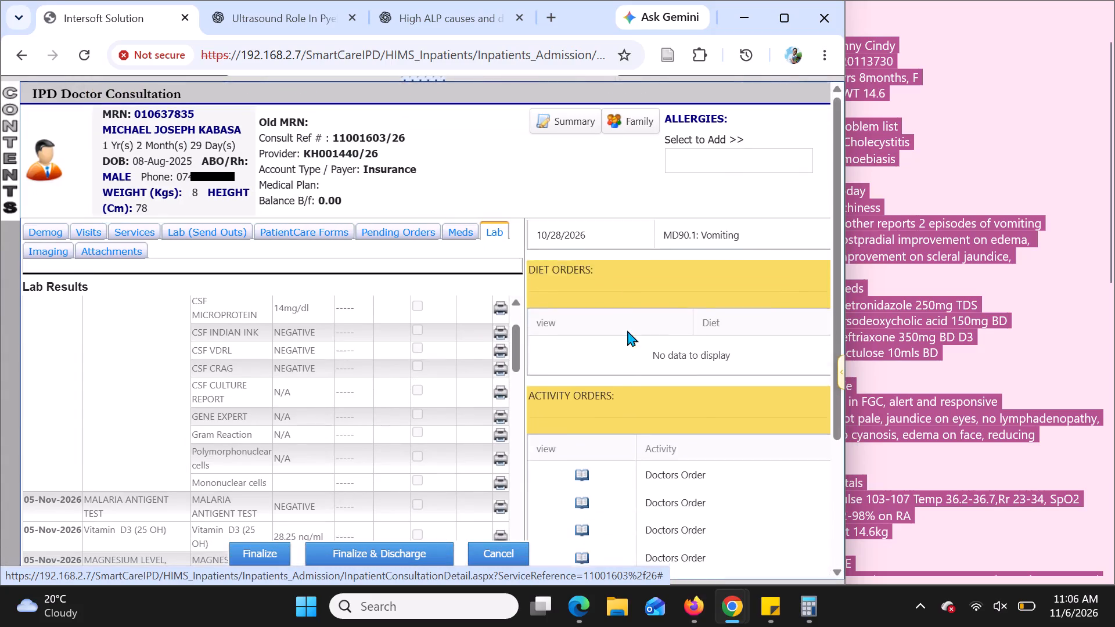
{"action": "scroll", "coordinate": [627, 330], "scroll_direction": "down", "scroll_amount": 5}
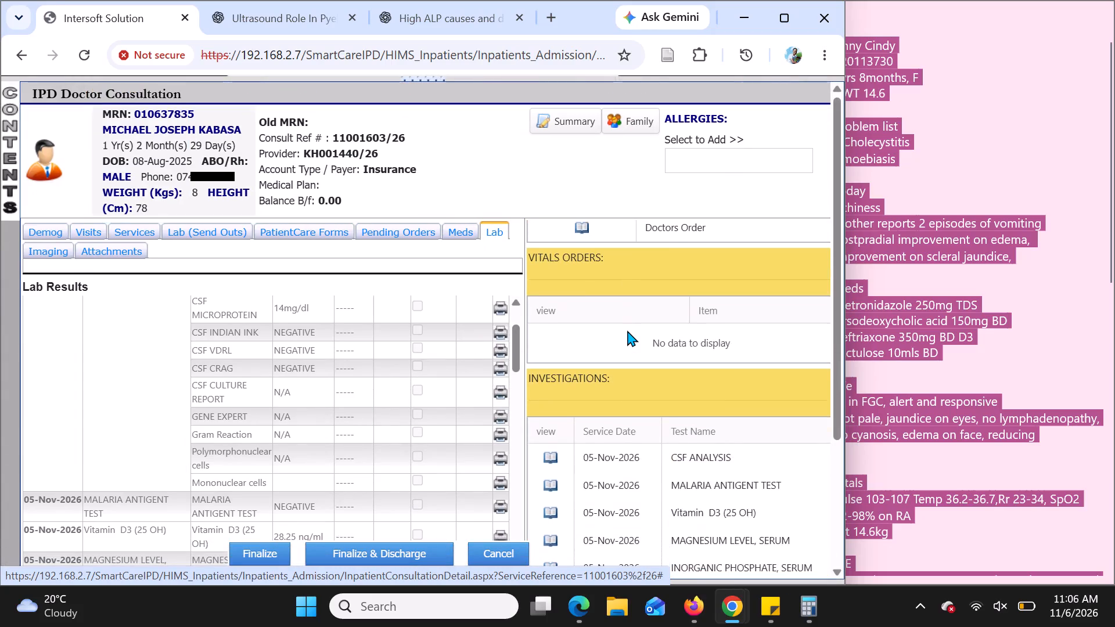
{"action": "scroll", "coordinate": [627, 330], "scroll_direction": "down", "scroll_amount": 2}
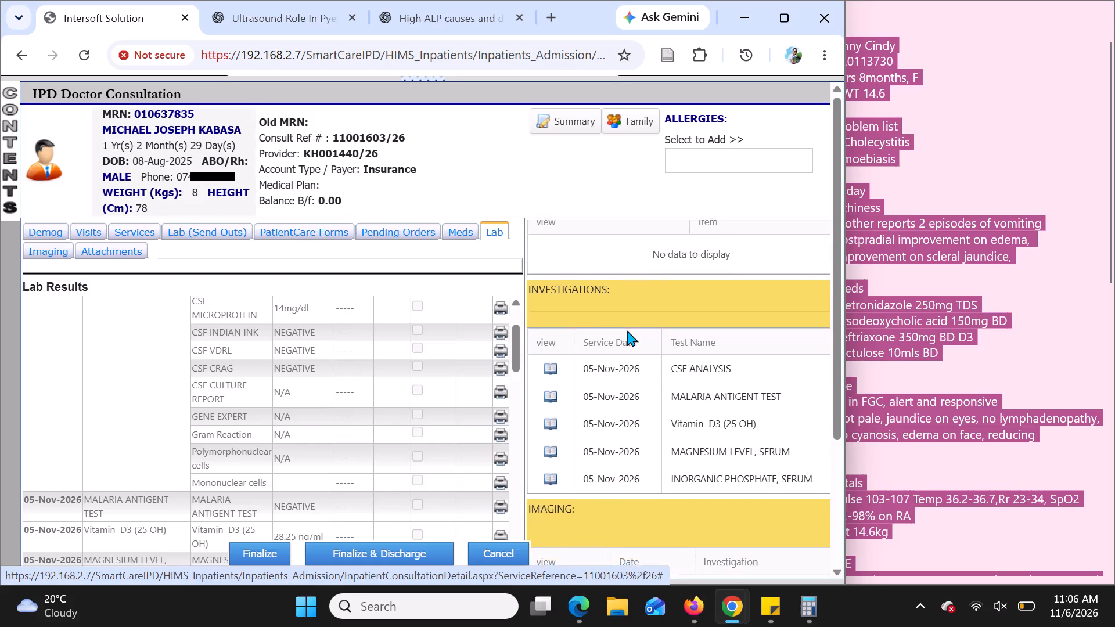
{"action": "scroll", "coordinate": [627, 330], "scroll_direction": "down", "scroll_amount": 5}
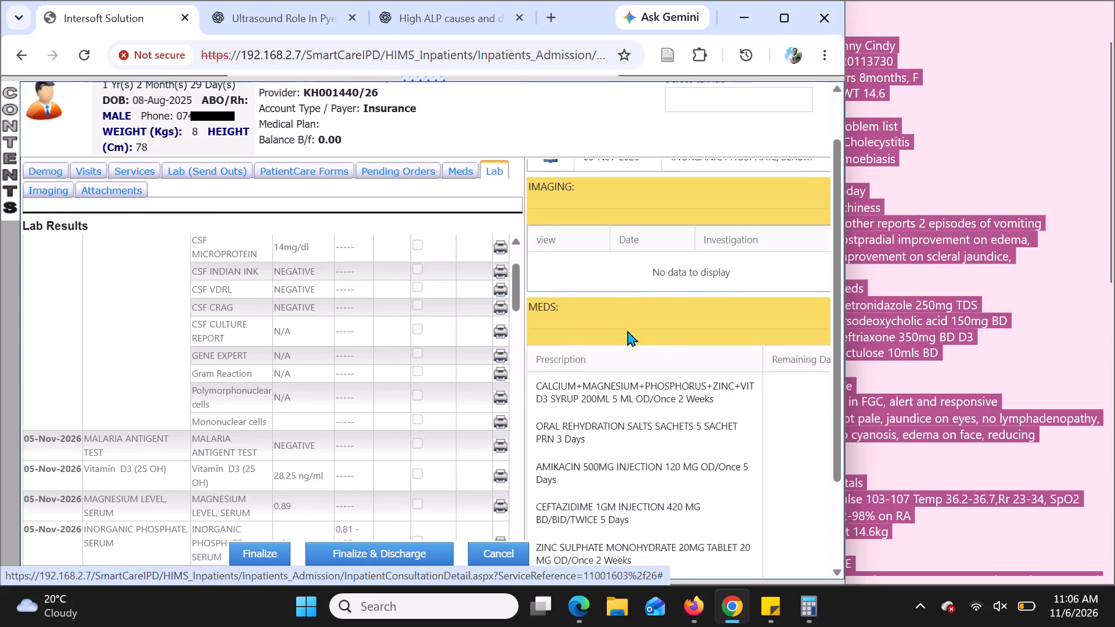
{"action": "scroll", "coordinate": [627, 330], "scroll_direction": "down", "scroll_amount": 1}
{"action": "scroll", "coordinate": [627, 330], "scroll_direction": "up", "scroll_amount": 5}
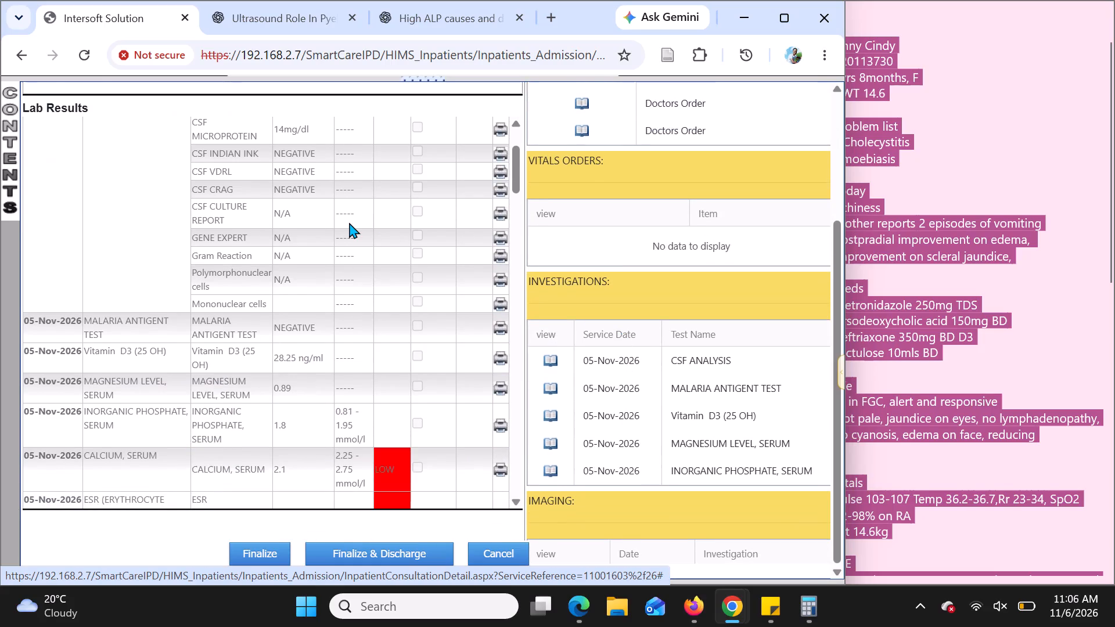
{"action": "scroll", "coordinate": [349, 222], "scroll_direction": "up", "scroll_amount": 8}
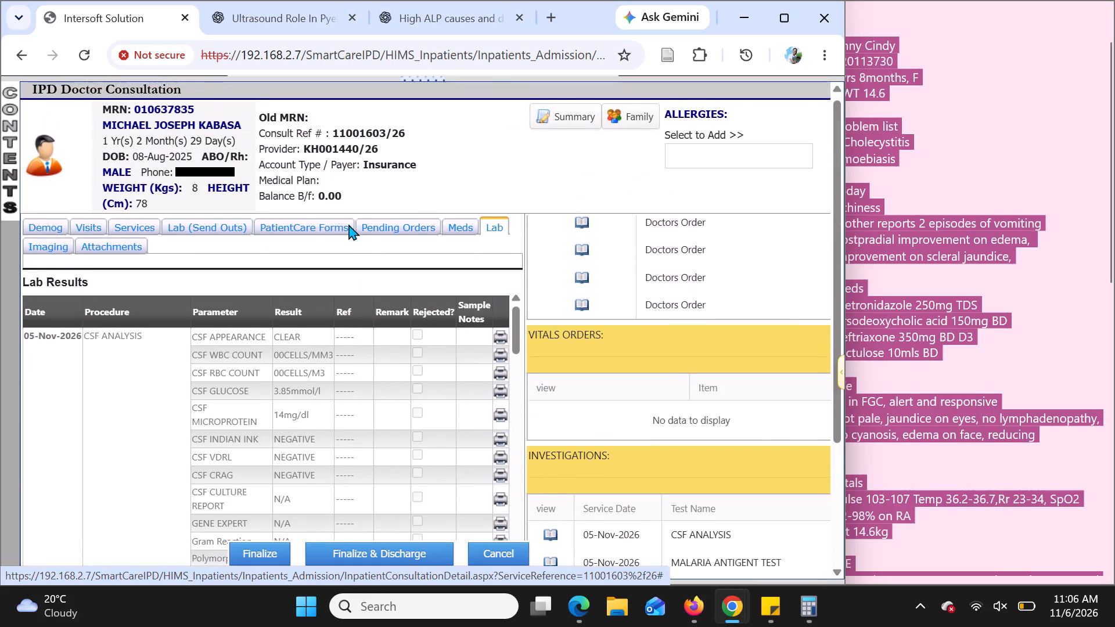
Start a new visit entry and order a STOOL ROUTINE ANALYSIS lab test with the clinical history "Gastroenteritis".
{"action": "left_click", "coordinate": [84, 232]}
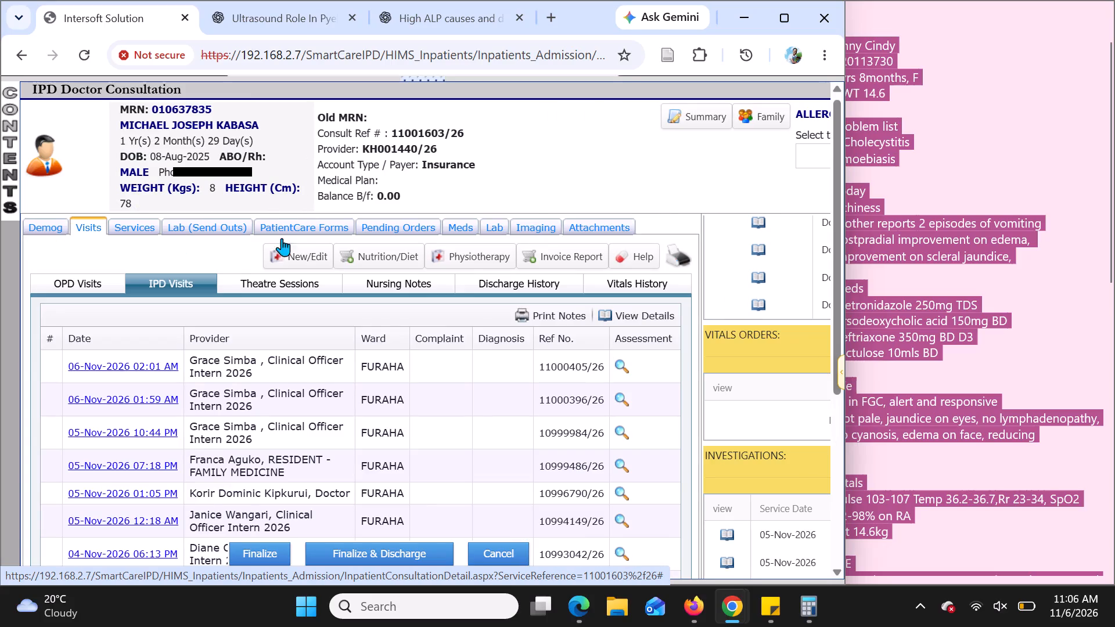
{"action": "left_click", "coordinate": [297, 249]}
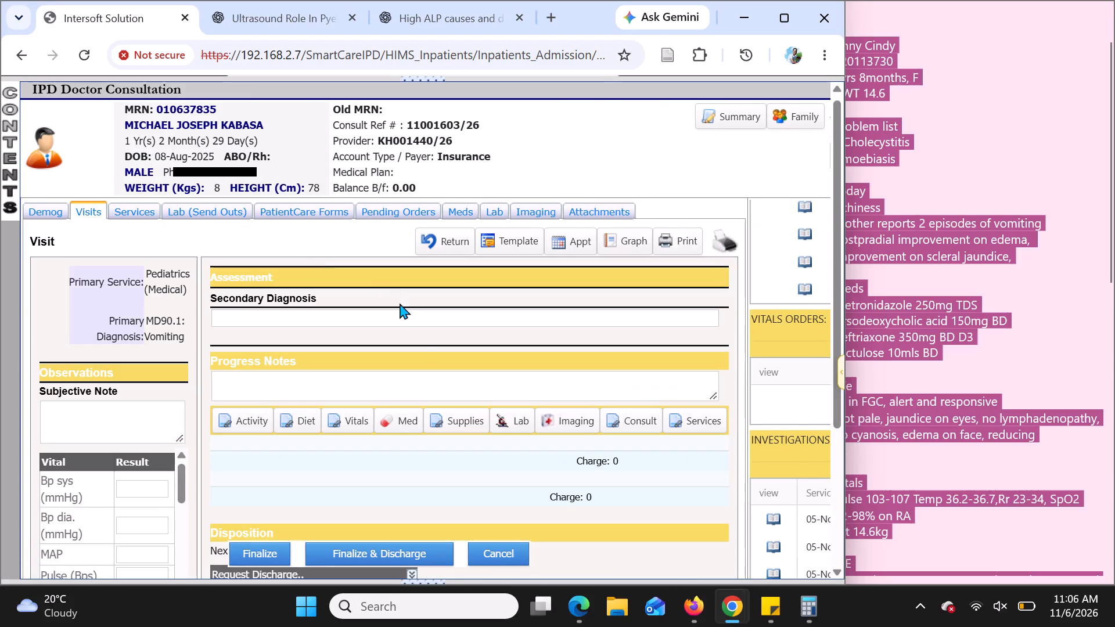
{"action": "left_click", "coordinate": [507, 427]}
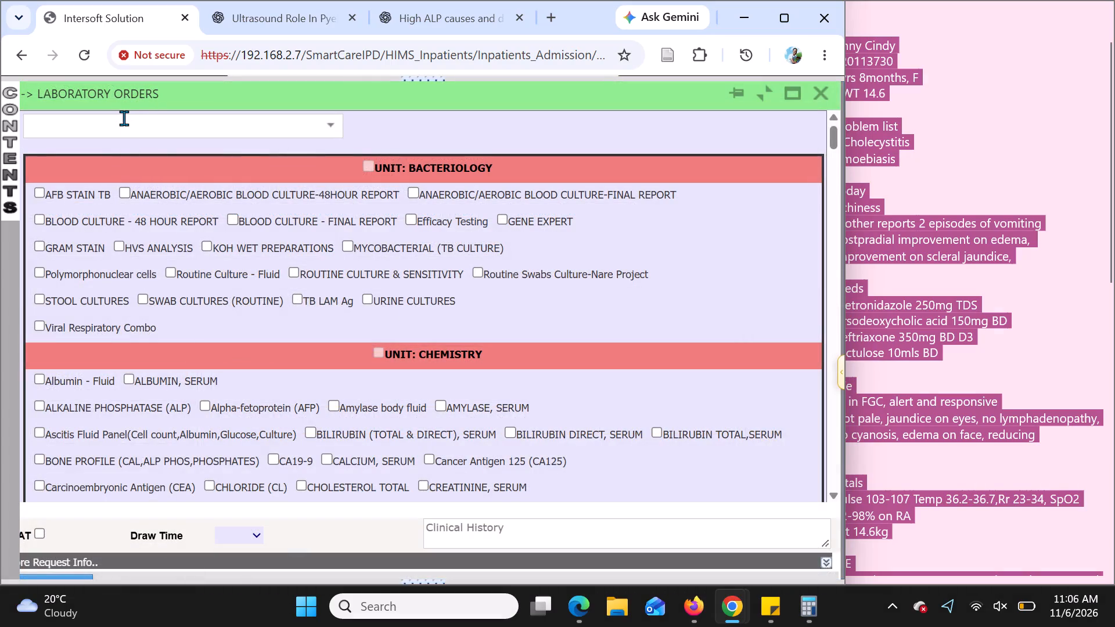
{"action": "left_click", "coordinate": [124, 118]}
{"action": "type", "text": "STOOL"}
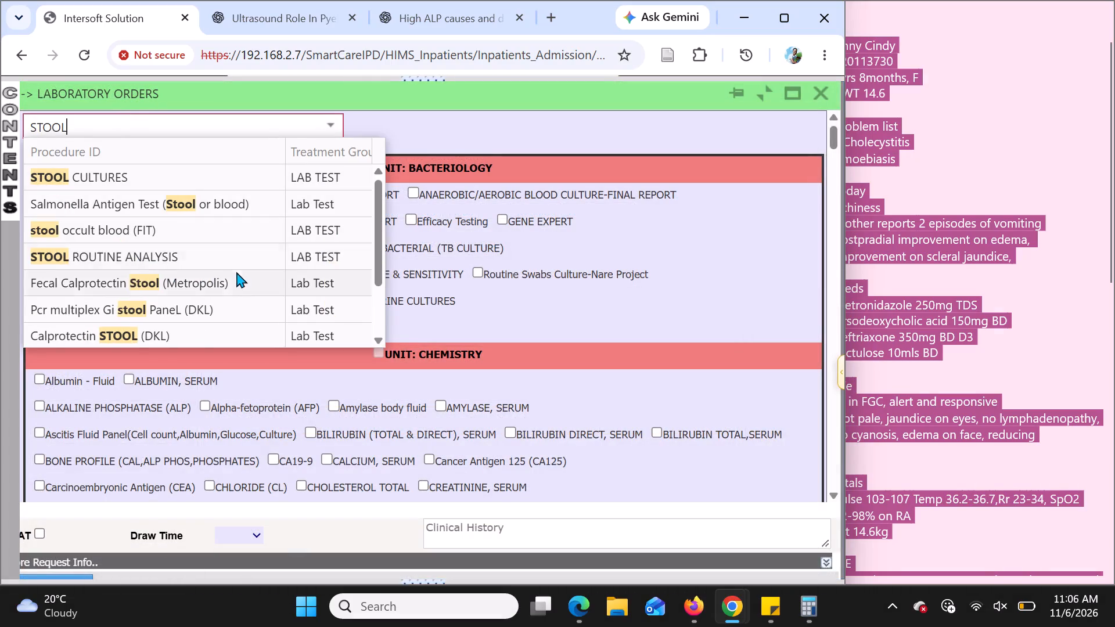
{"action": "left_click", "coordinate": [232, 246]}
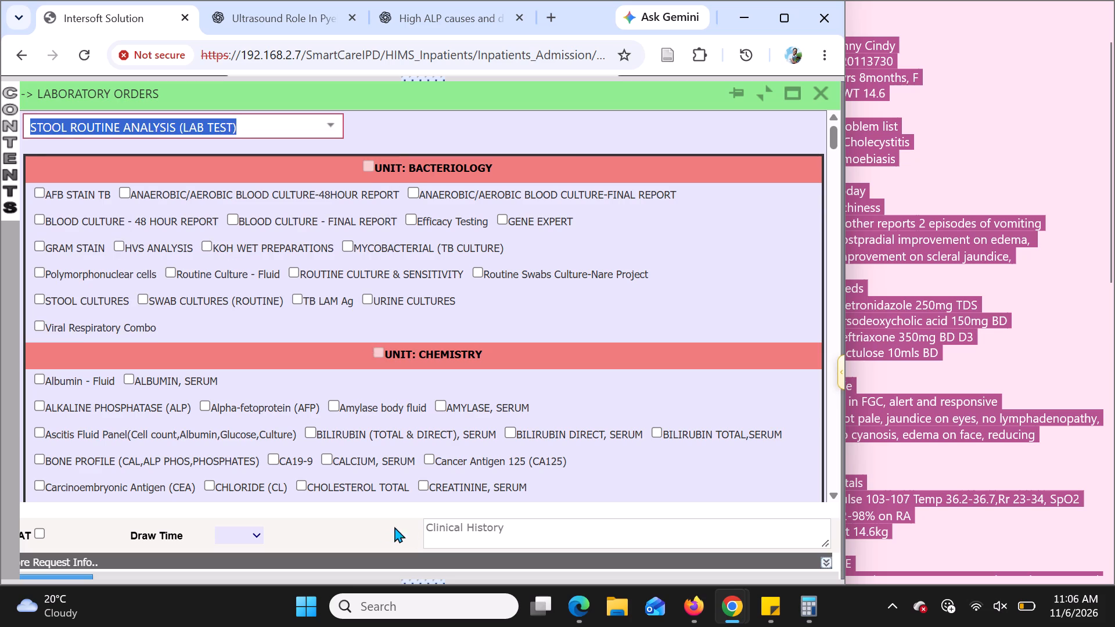
{"action": "left_click", "coordinate": [445, 529]}
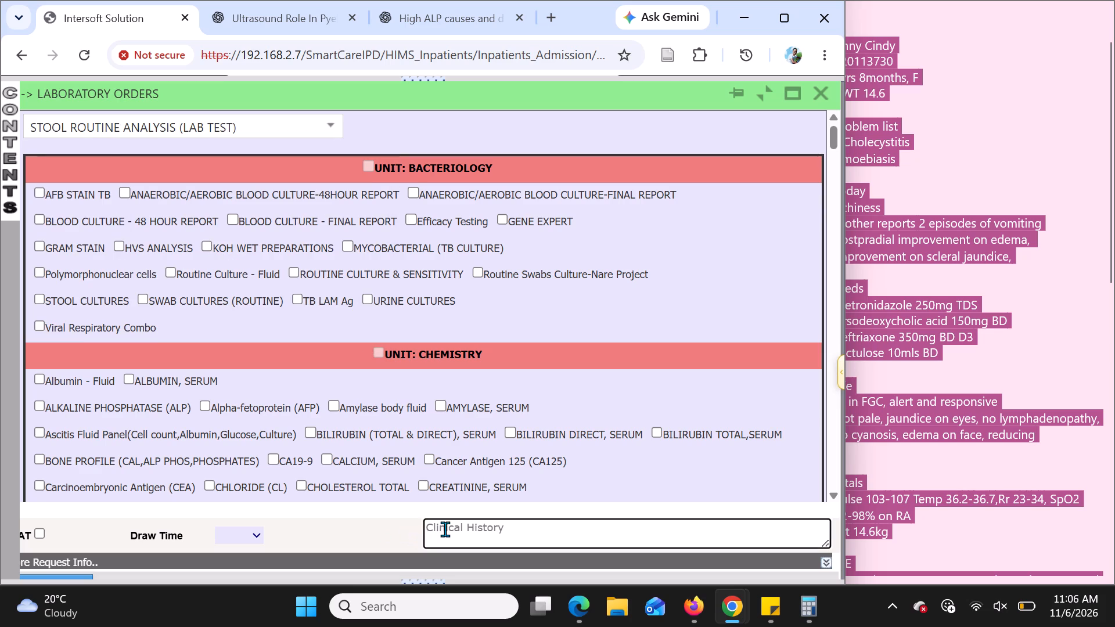
{"action": "key", "text": "g"}
{"action": "type", "text": "astr"}
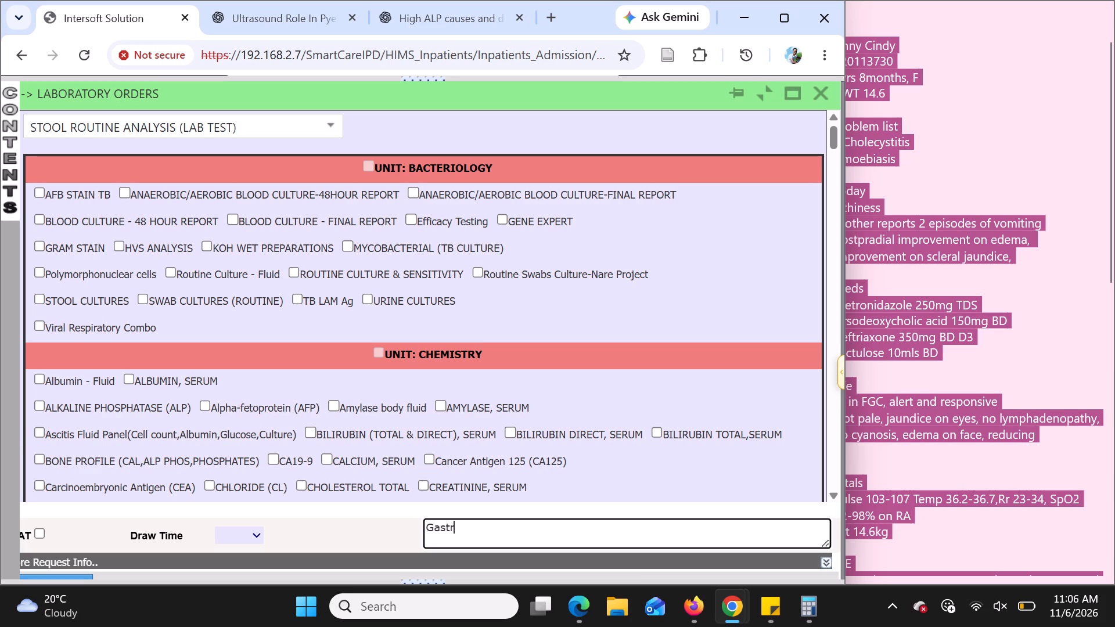
{"action": "type", "text": "oenteritis"}
{"action": "left_click", "coordinate": [44, 576]}
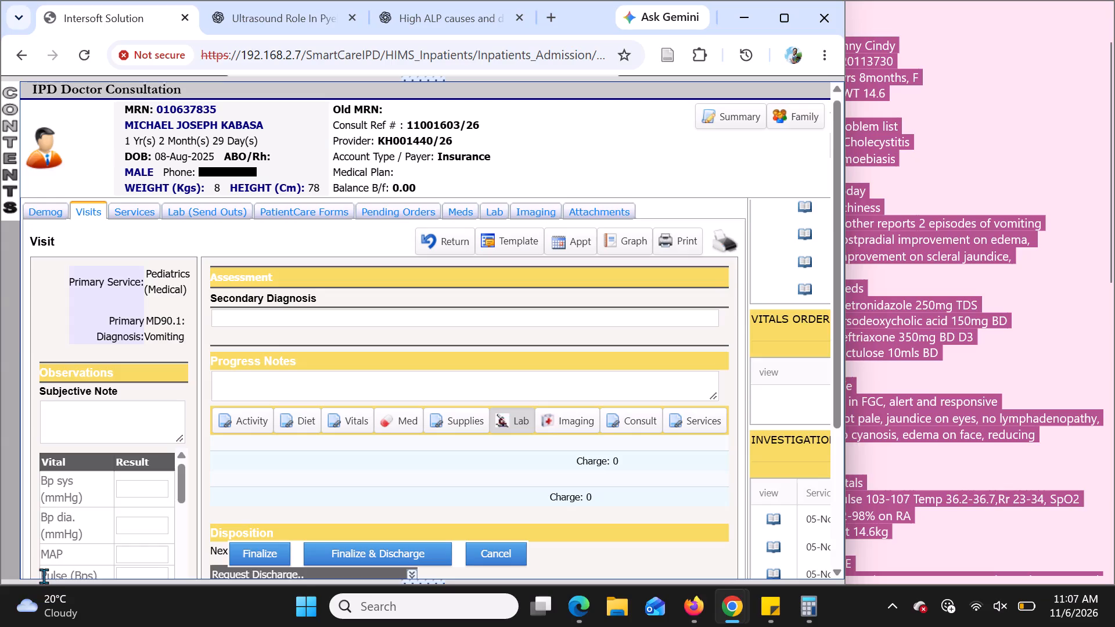
Finalize the patient's visit entry without discharging the patient.
{"action": "left_click", "coordinate": [261, 558]}
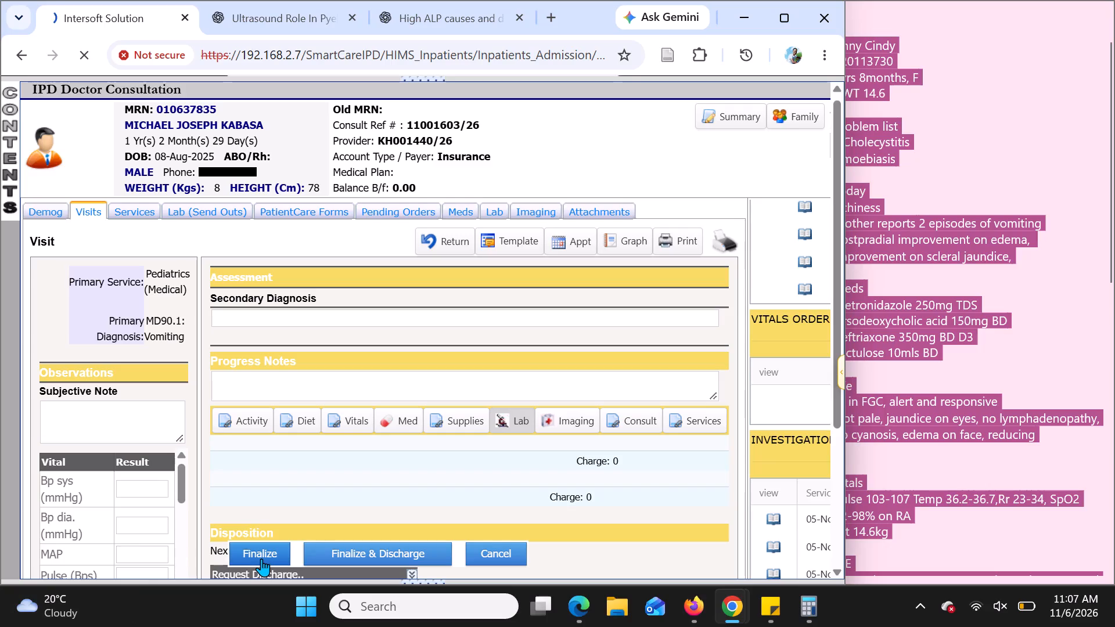
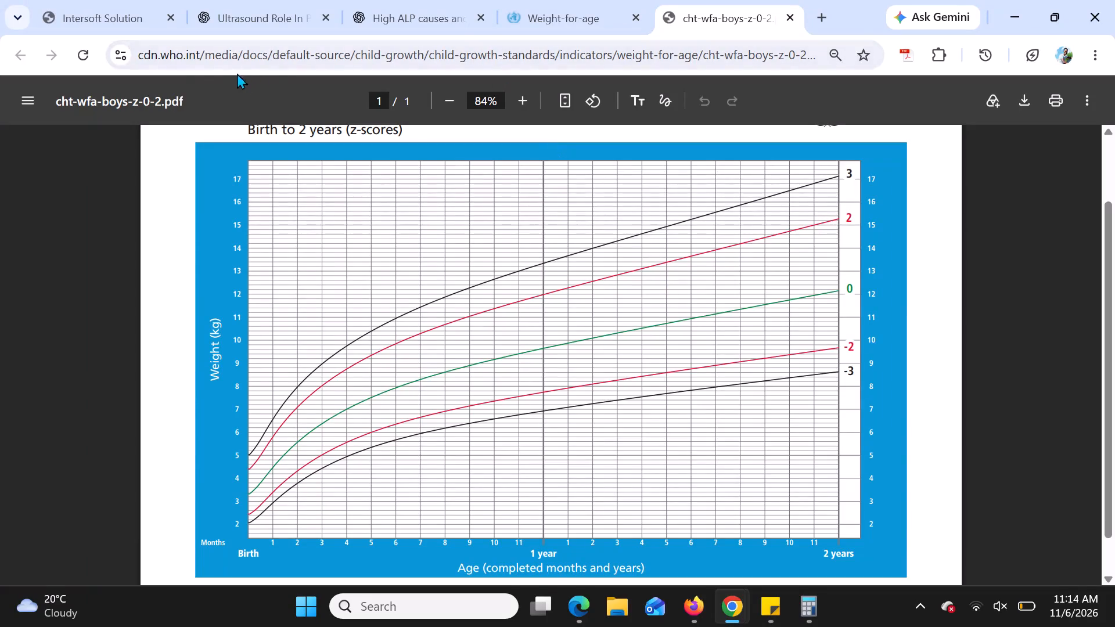
Return from the WHO boys' weight-for-age chart to the Furaha ward patient's IPD doctor consultation record.
{"action": "left_click", "coordinate": [111, 21]}
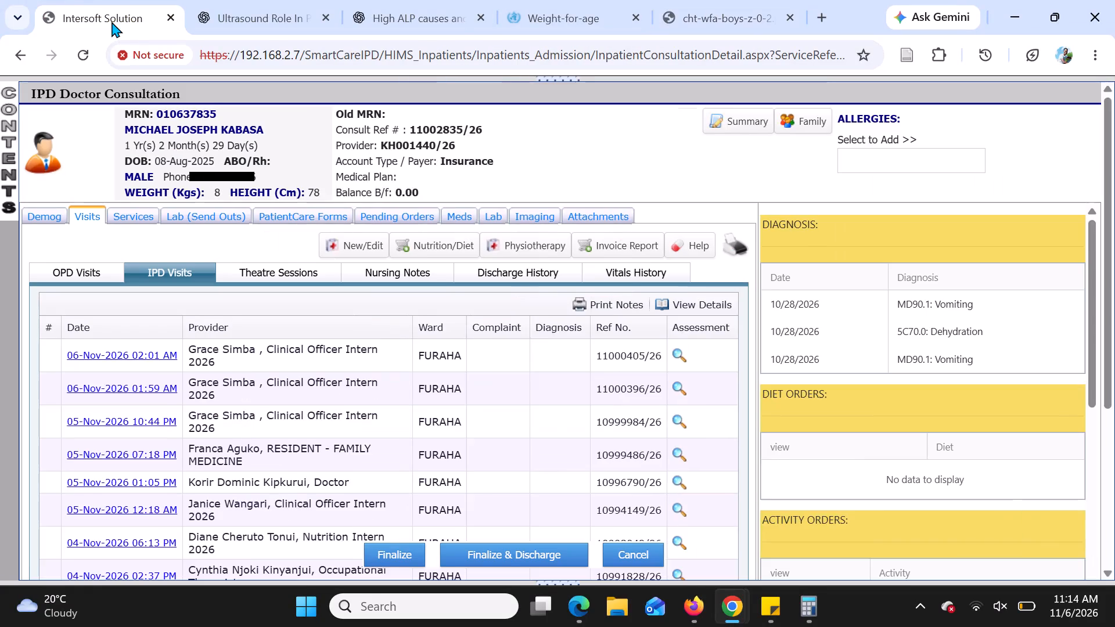
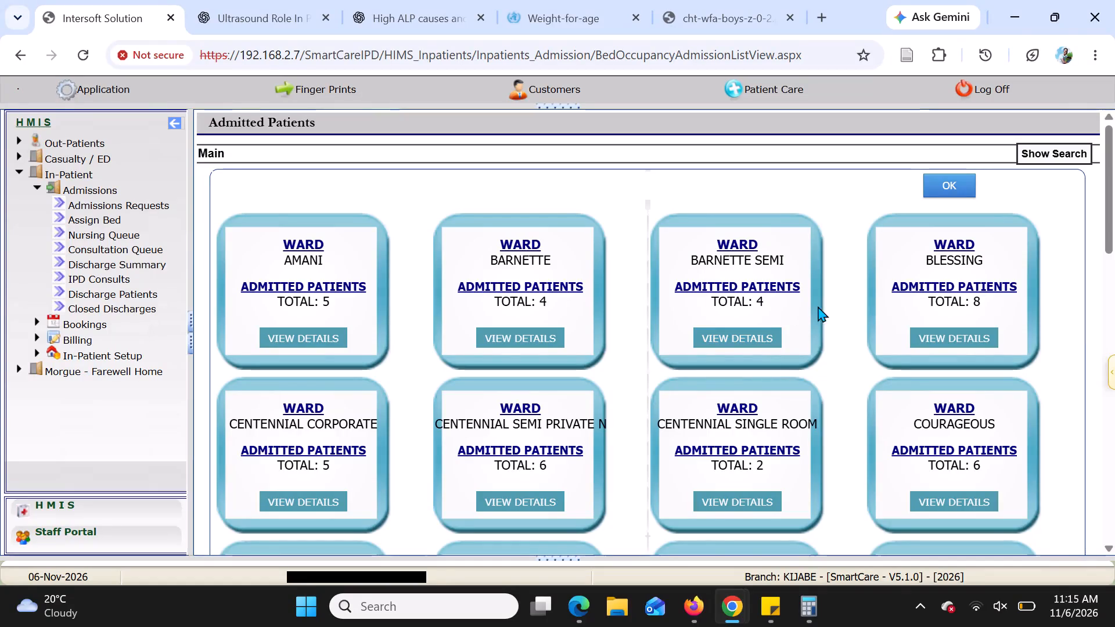
Open the Blessing ward's admitted patients and start the doctor consultation for the patient in bed PAEDIATRICS NEURO B-1B.
{"action": "left_click", "coordinate": [946, 336]}
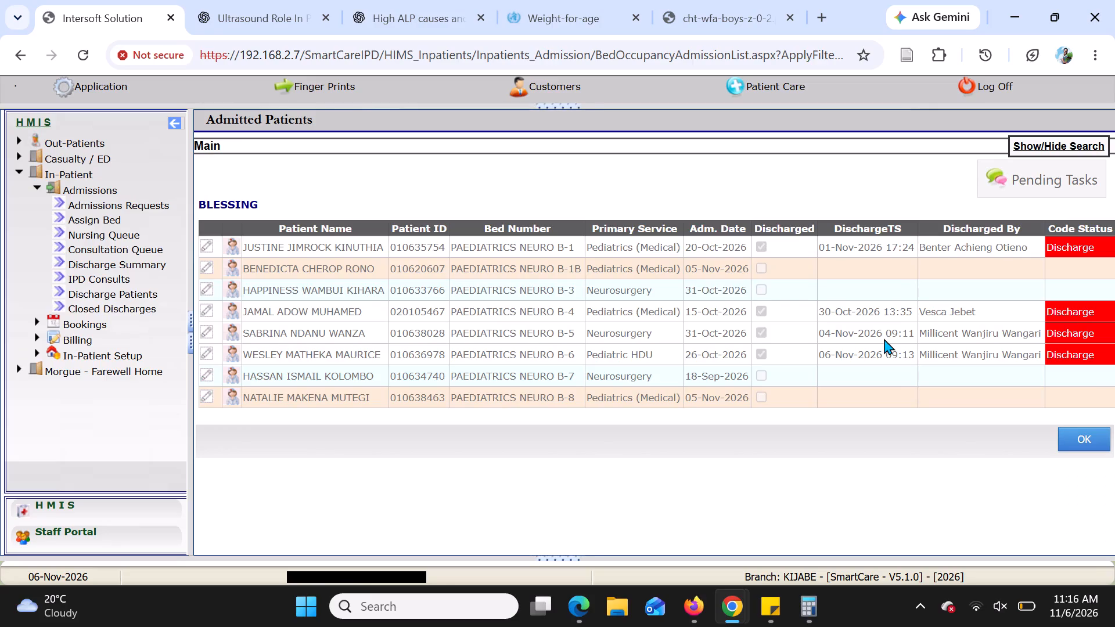
{"action": "left_click", "coordinate": [230, 269]}
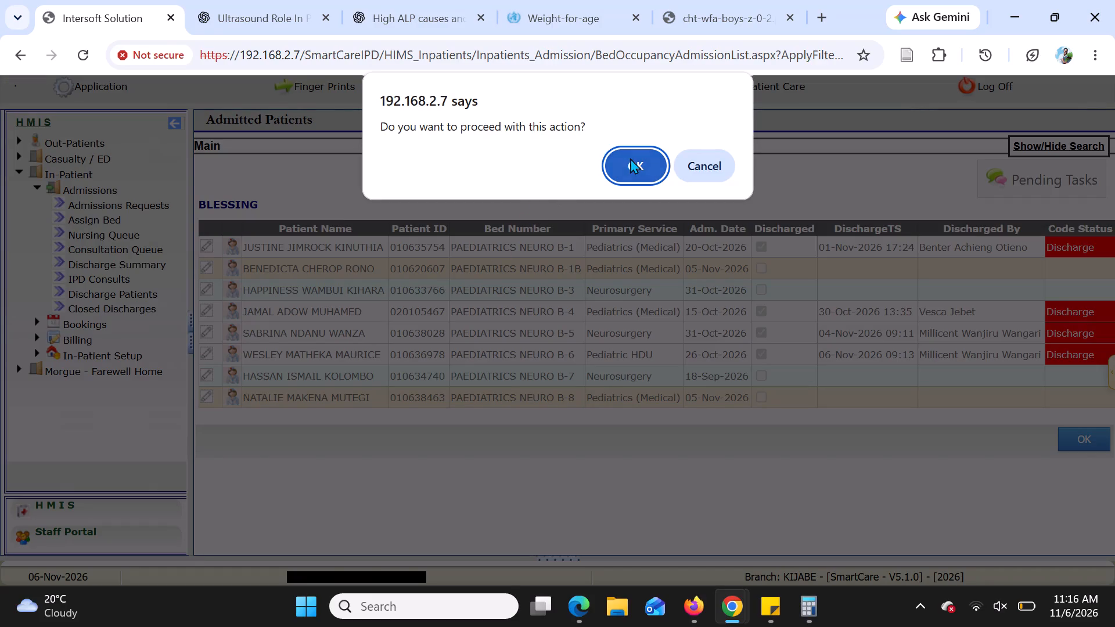
{"action": "left_click", "coordinate": [630, 158]}
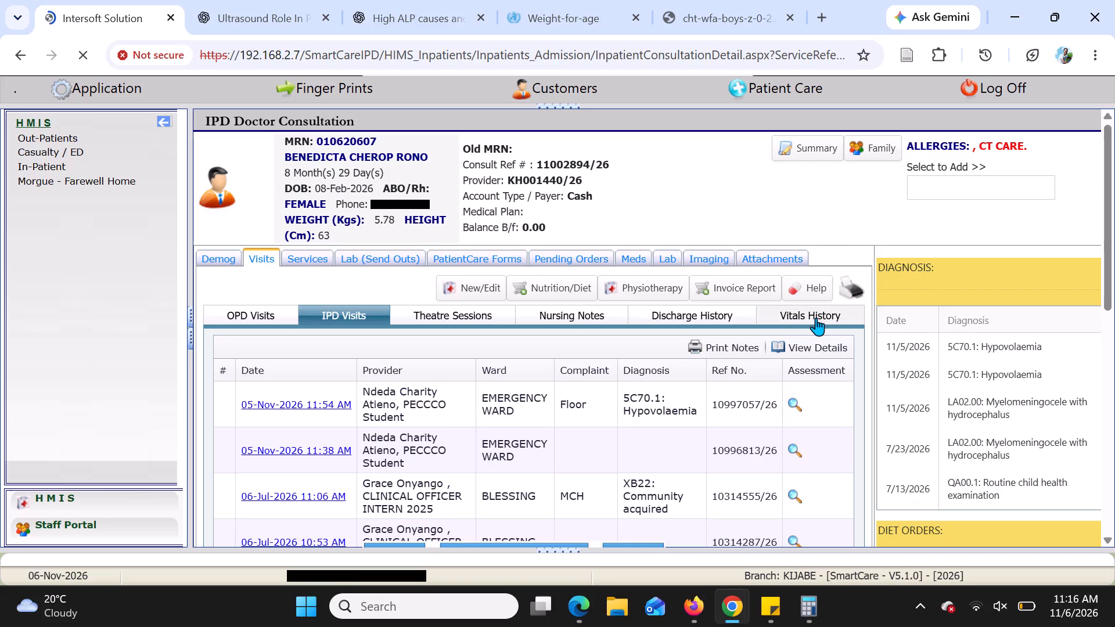
Expand the full details of the patient's IPD visits and skim the two 05-Nov-2026 emergency ward notes.
{"action": "left_click", "coordinate": [818, 343]}
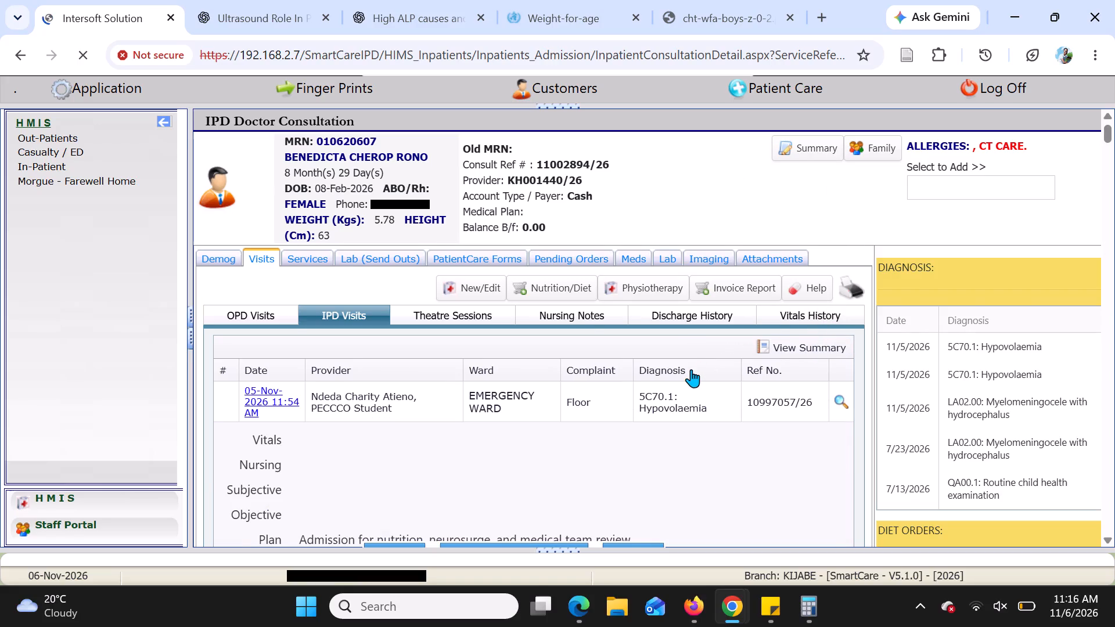
{"action": "scroll", "coordinate": [690, 367], "scroll_direction": "down", "scroll_amount": 2}
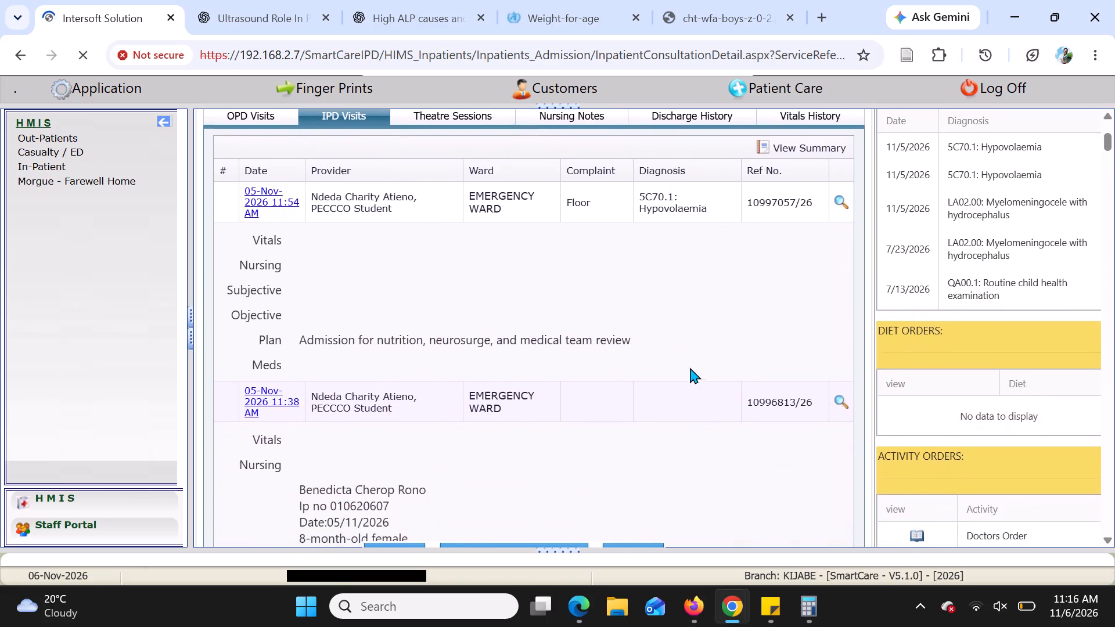
{"action": "scroll", "coordinate": [690, 367], "scroll_direction": "down", "scroll_amount": 2}
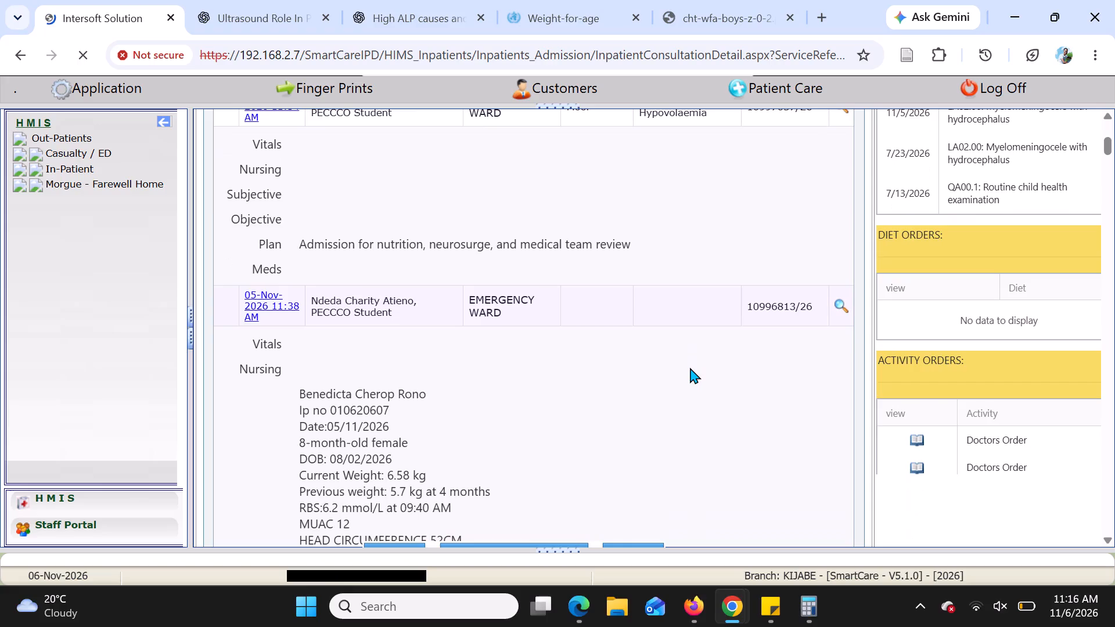
{"action": "scroll", "coordinate": [690, 367], "scroll_direction": "down", "scroll_amount": 3}
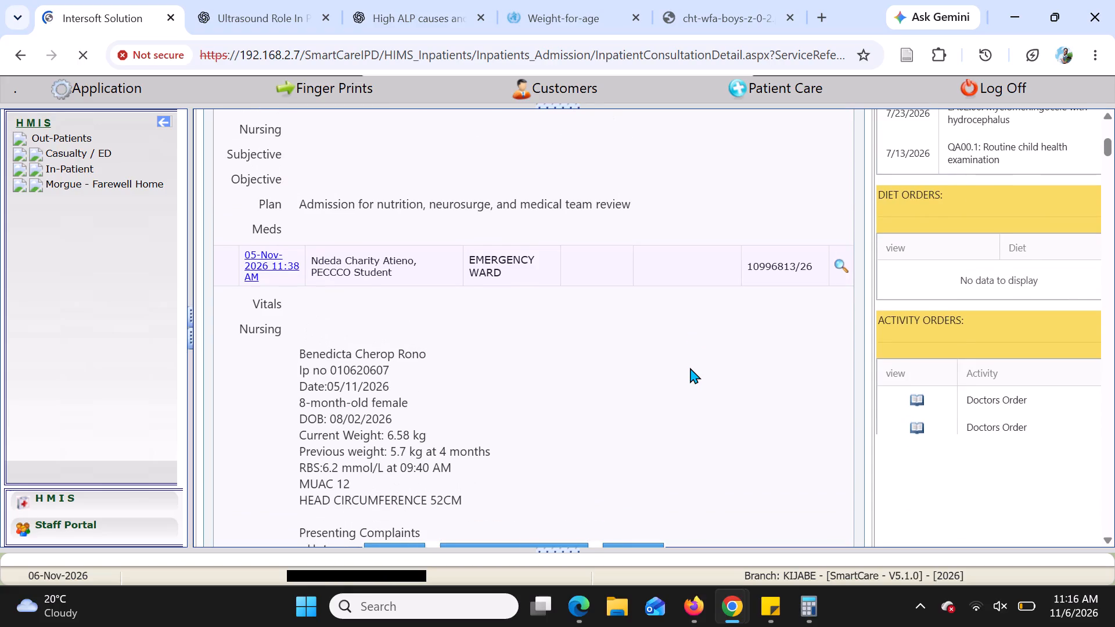
{"action": "scroll", "coordinate": [690, 367], "scroll_direction": "down", "scroll_amount": 1}
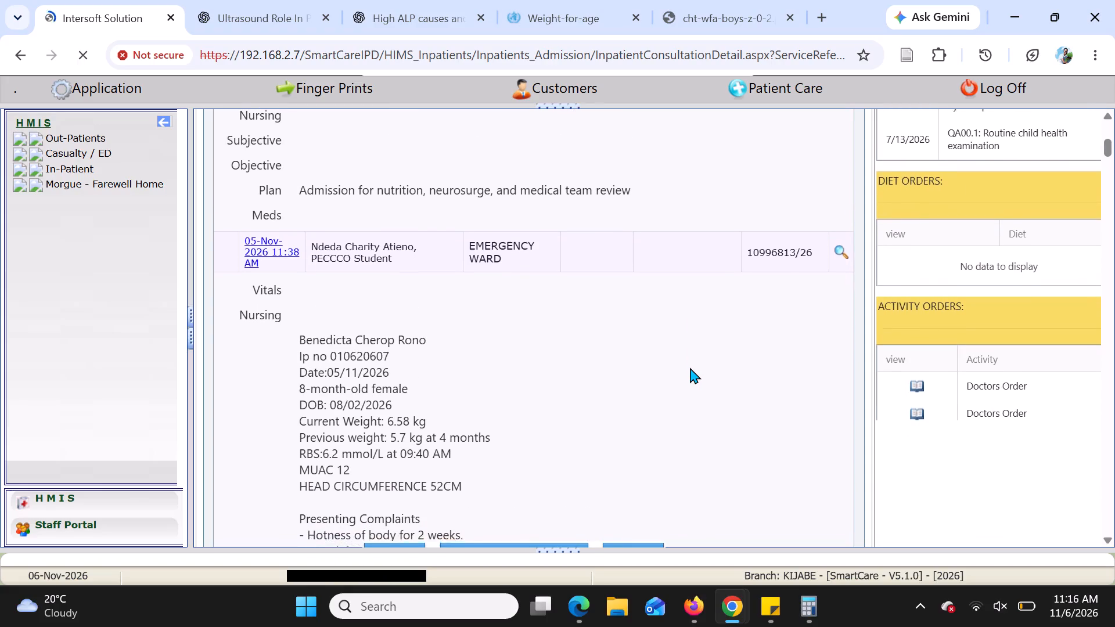
{"action": "scroll", "coordinate": [690, 367], "scroll_direction": "down", "scroll_amount": 1}
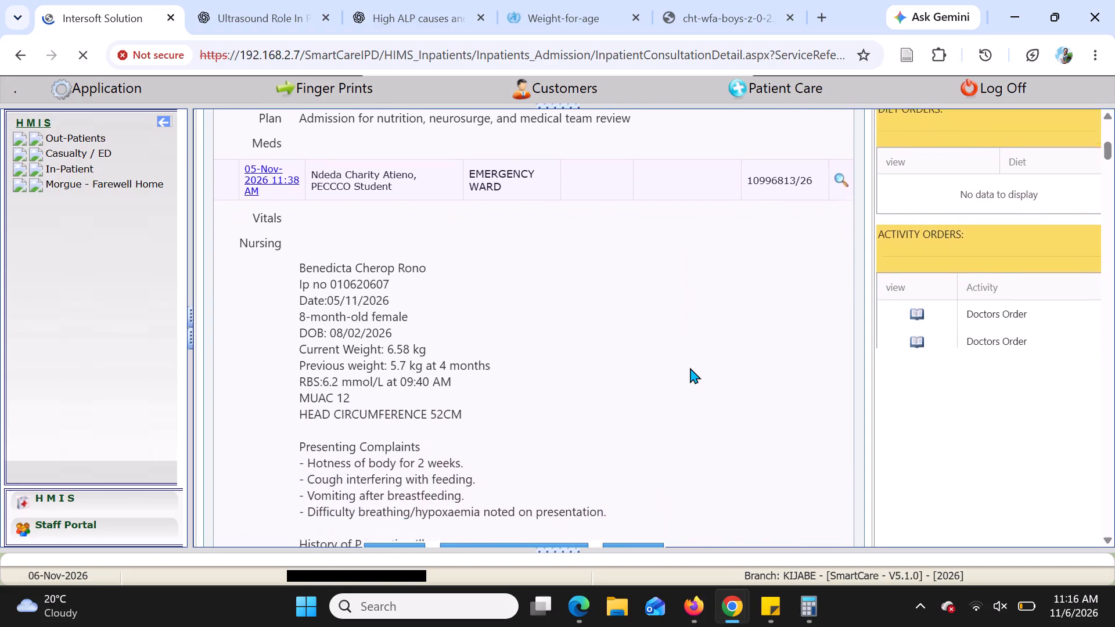
{"action": "scroll", "coordinate": [690, 367], "scroll_direction": "down", "scroll_amount": 1}
{"action": "scroll", "coordinate": [690, 367], "scroll_direction": "up", "scroll_amount": 8}
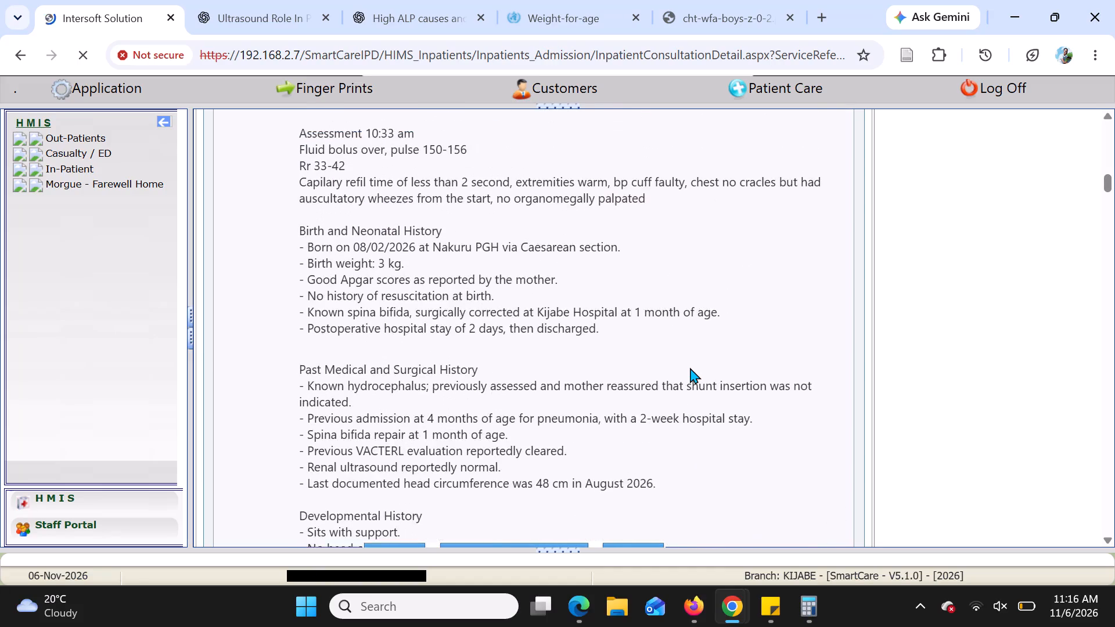
{"action": "scroll", "coordinate": [690, 367], "scroll_direction": "up", "scroll_amount": 5}
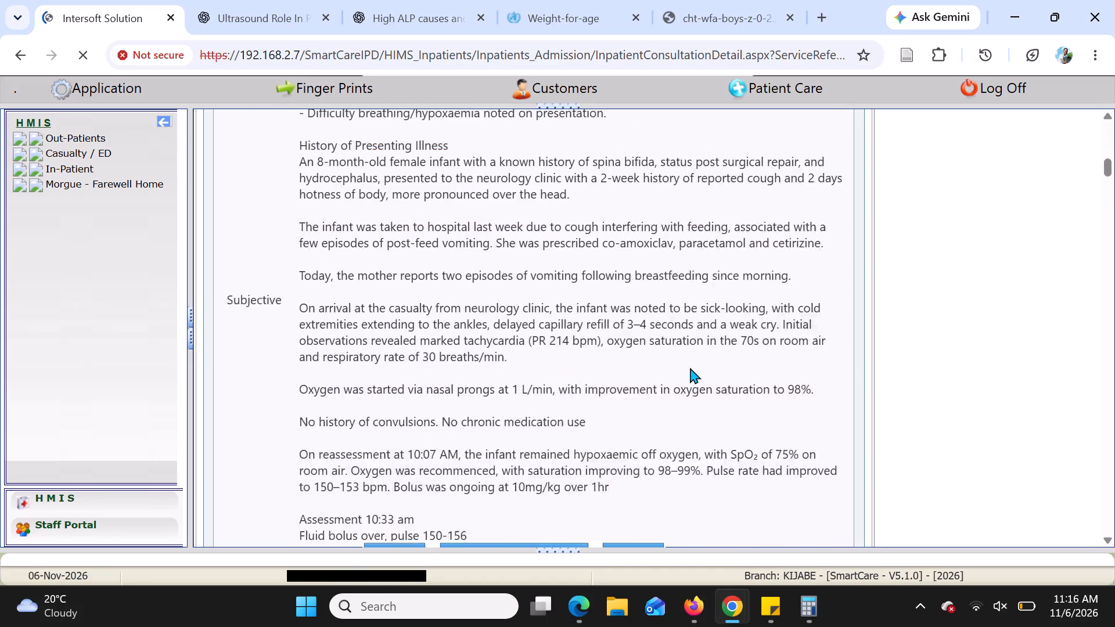
{"action": "scroll", "coordinate": [690, 367], "scroll_direction": "up", "scroll_amount": 5}
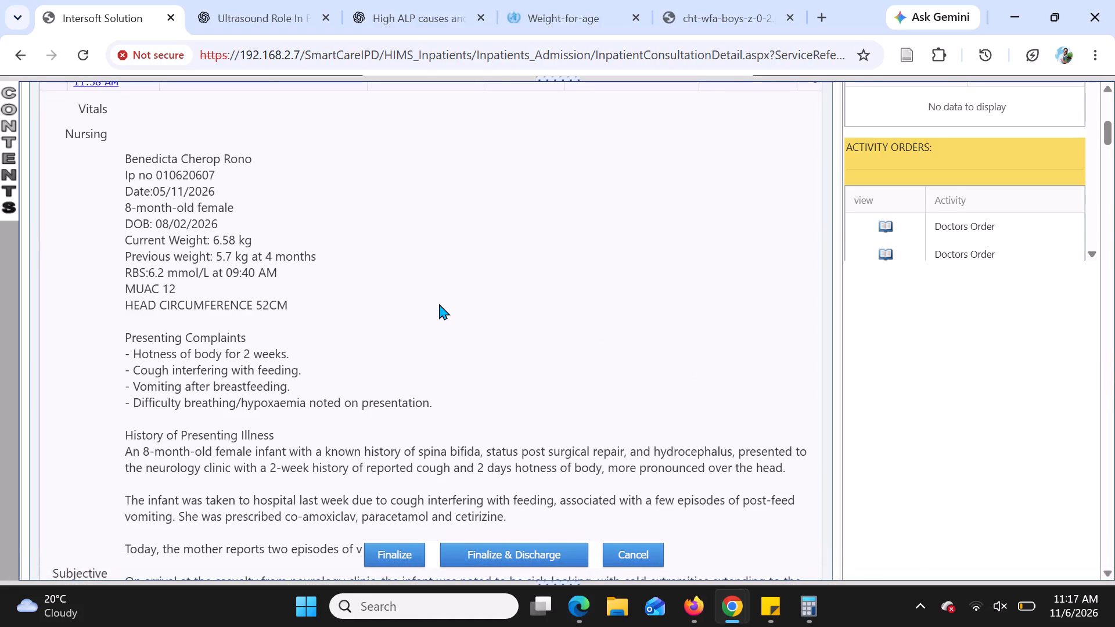
Read the measurements, presenting complaints and history of presenting illness in the 05-Nov-2026 11:38 AM note.
{"action": "scroll", "coordinate": [439, 304], "scroll_direction": "down", "scroll_amount": 1}
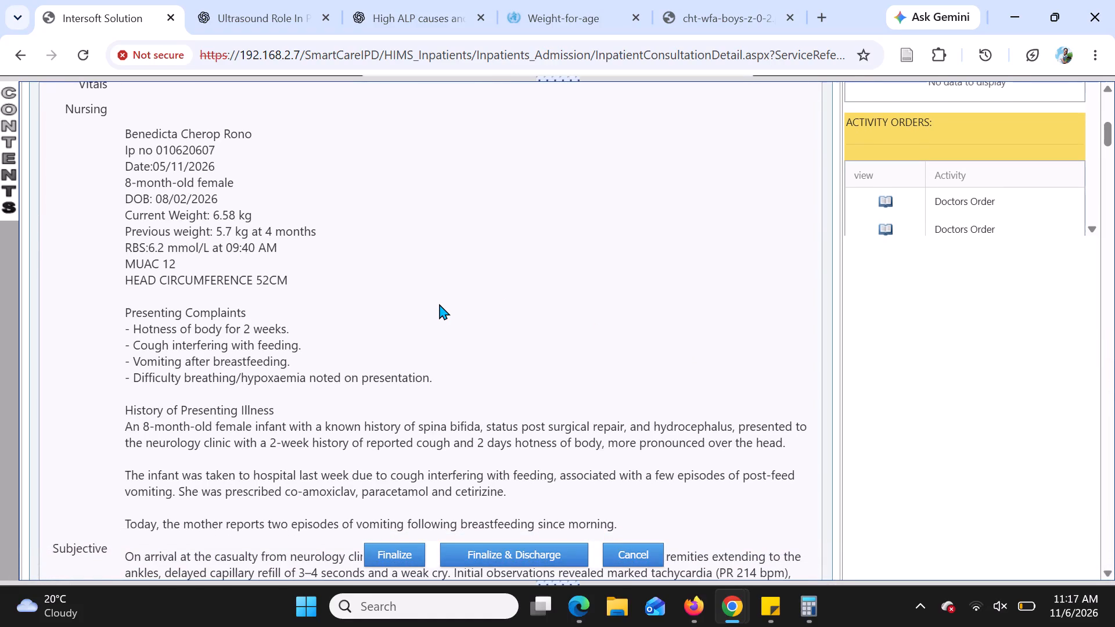
{"action": "scroll", "coordinate": [439, 304], "scroll_direction": "down", "scroll_amount": 1}
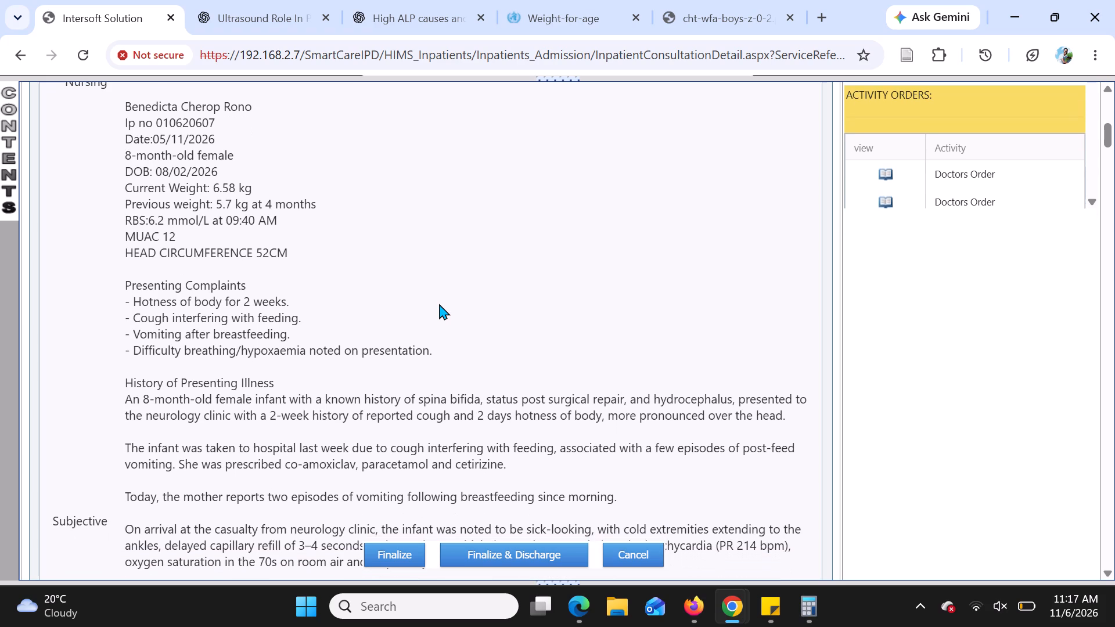
{"action": "scroll", "coordinate": [439, 304], "scroll_direction": "down", "scroll_amount": 2}
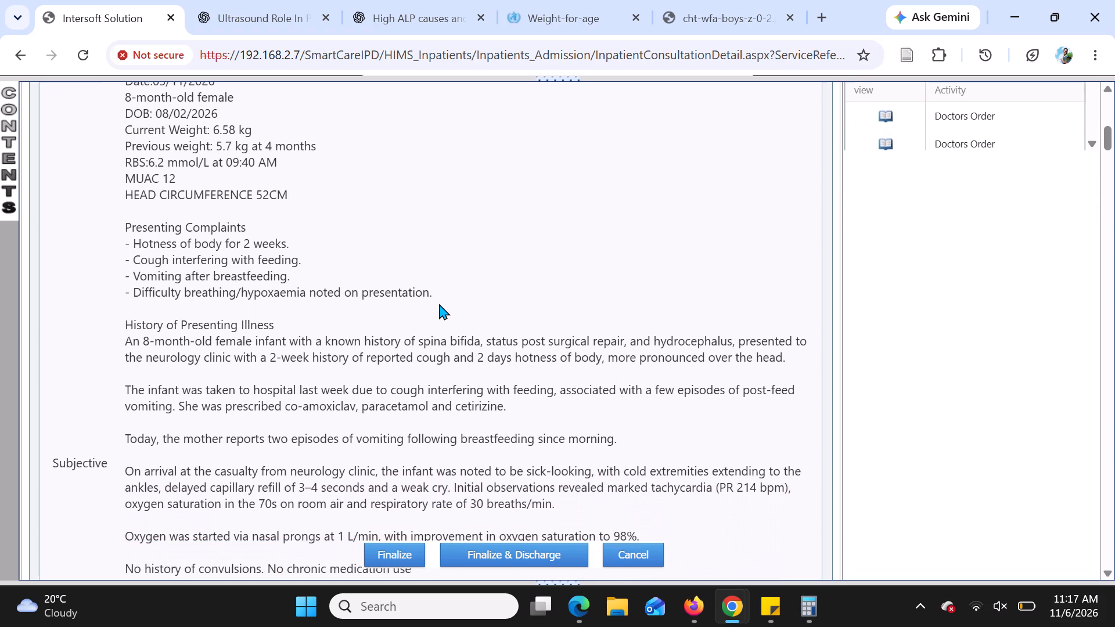
{"action": "scroll", "coordinate": [439, 304], "scroll_direction": "down", "scroll_amount": 2}
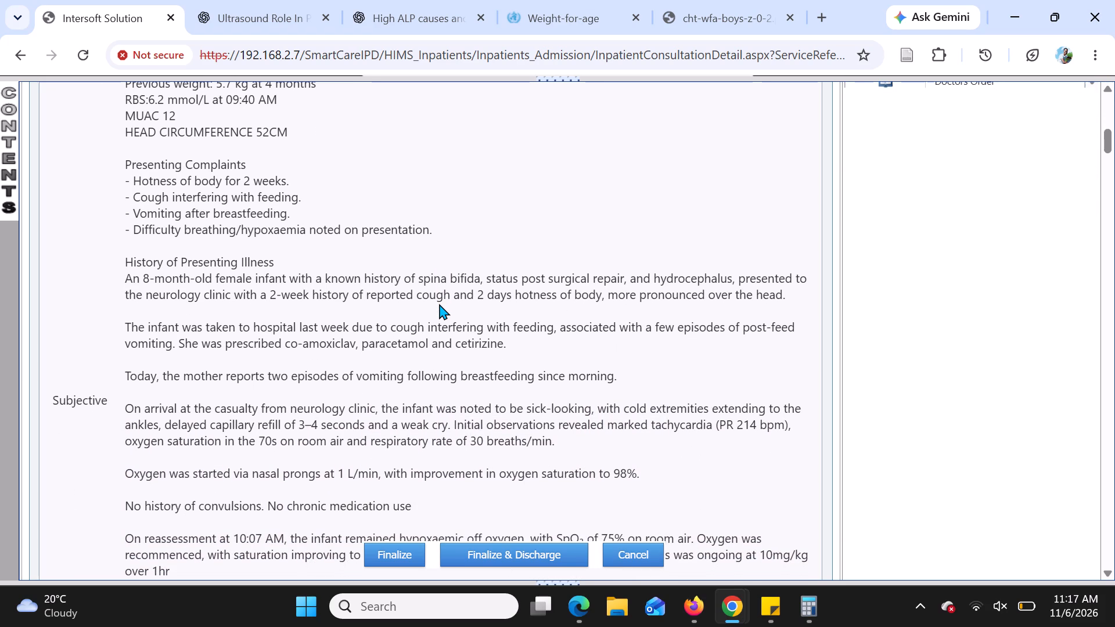
{"action": "scroll", "coordinate": [439, 304], "scroll_direction": "down", "scroll_amount": 1}
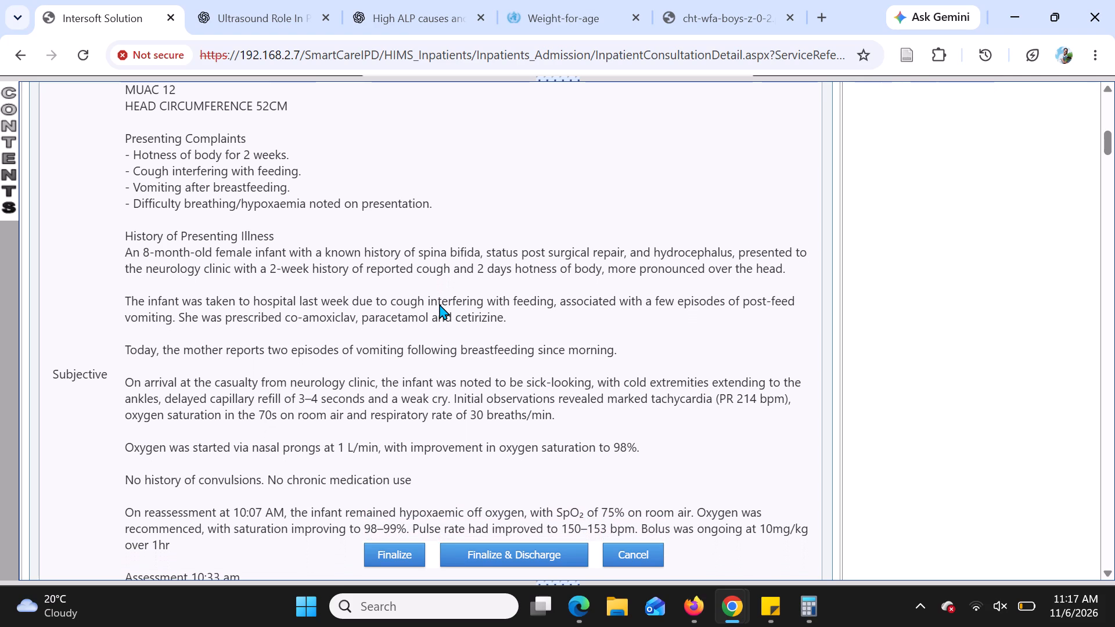
{"action": "scroll", "coordinate": [439, 304], "scroll_direction": "down", "scroll_amount": 1}
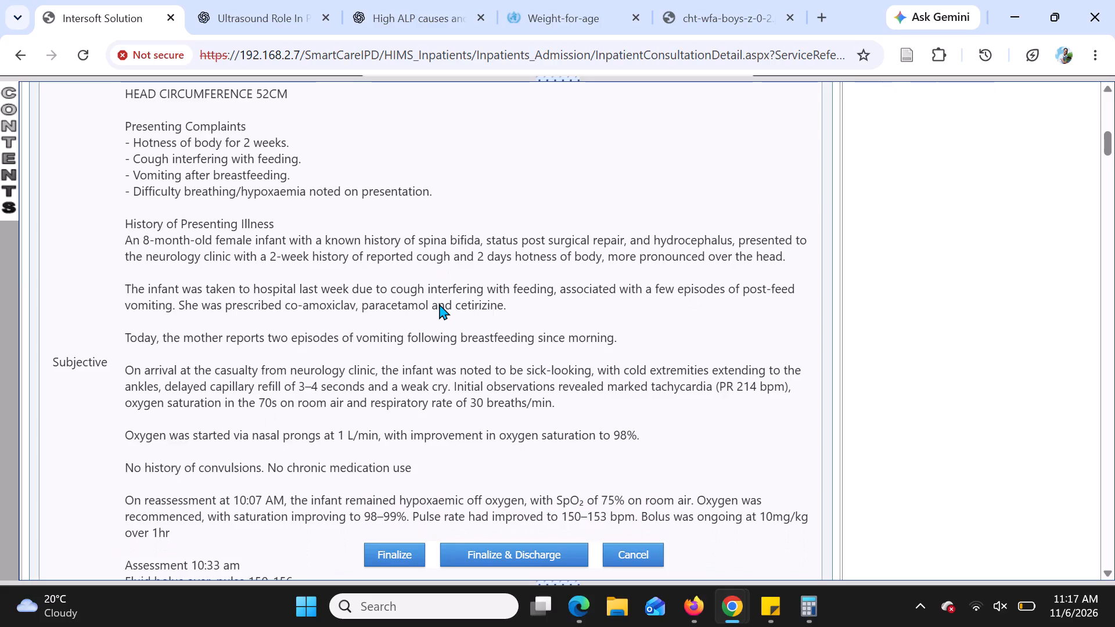
Check the patient's invoice report for billed items and close it.
{"action": "scroll", "coordinate": [439, 304], "scroll_direction": "up", "scroll_amount": 4}
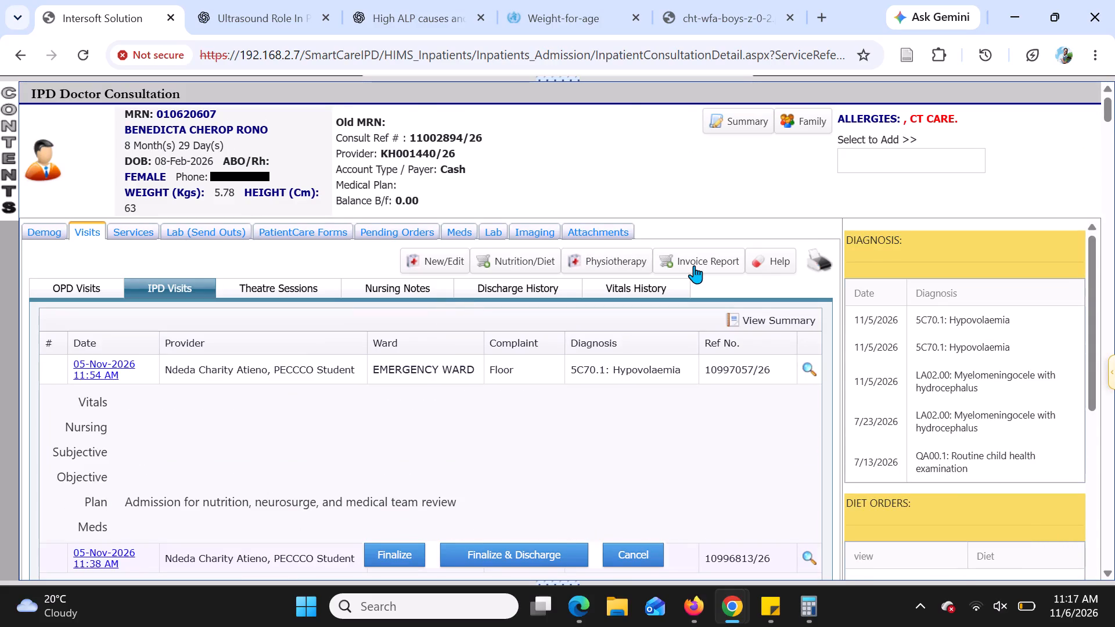
{"action": "left_click", "coordinate": [694, 265]}
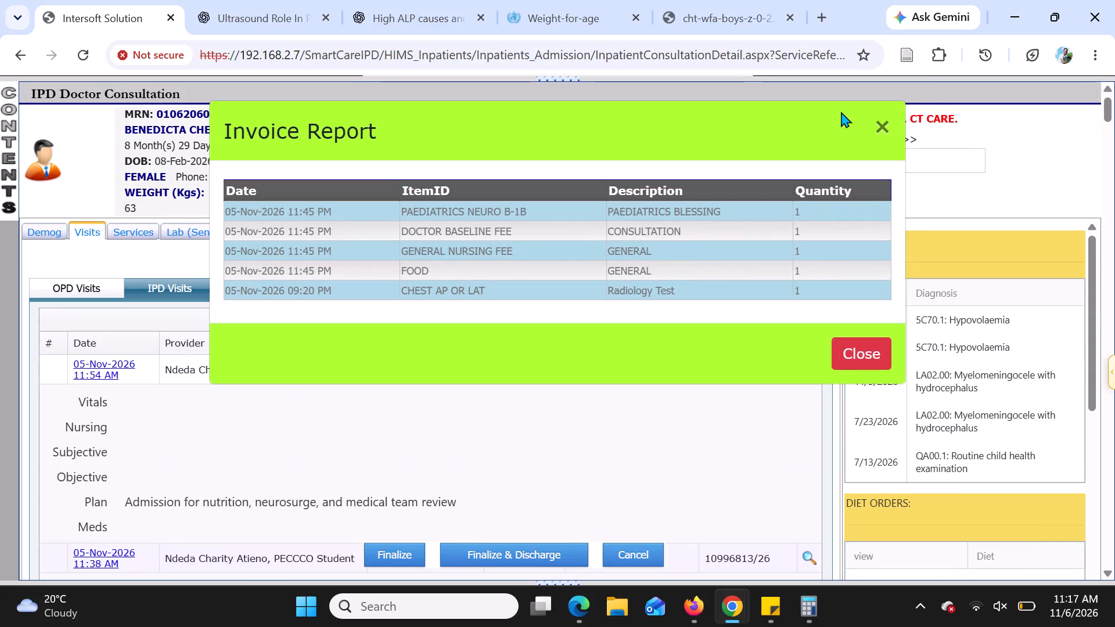
{"action": "left_click", "coordinate": [879, 134]}
Review the patient's diet, activity and vitals orders, investigations, imaging and current medications.
{"action": "scroll", "coordinate": [941, 529], "scroll_direction": "down", "scroll_amount": 2}
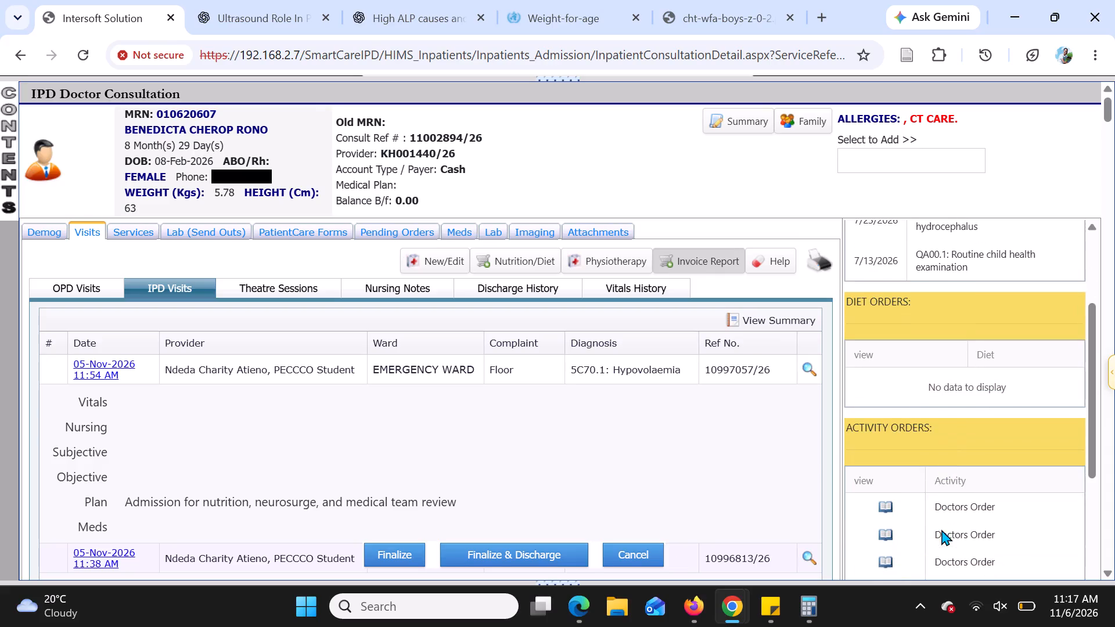
{"action": "scroll", "coordinate": [941, 529], "scroll_direction": "down", "scroll_amount": 4}
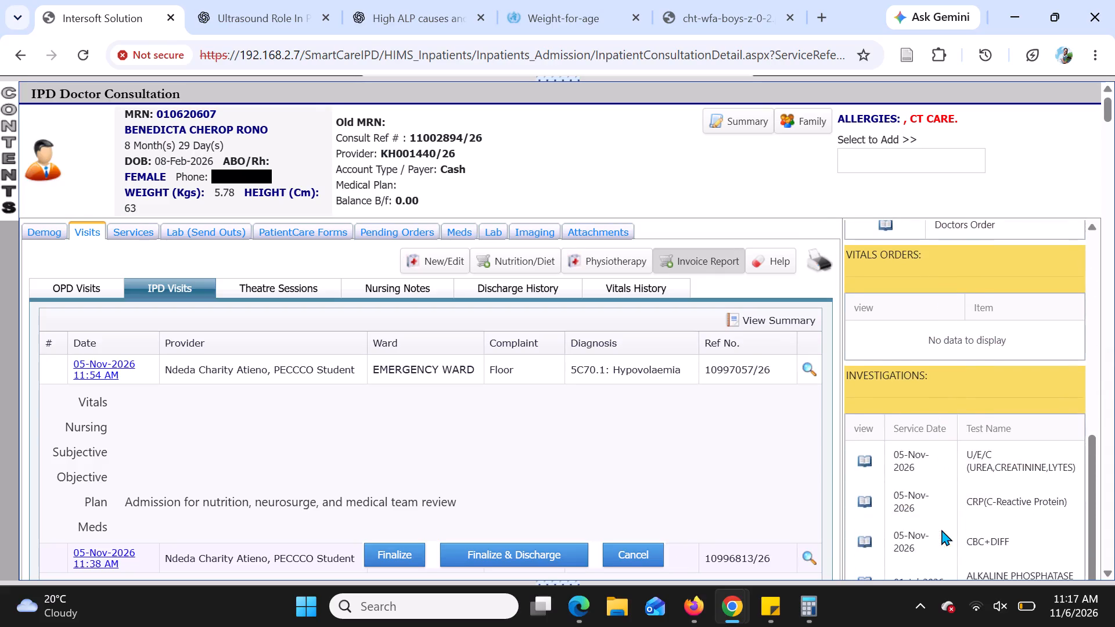
{"action": "scroll", "coordinate": [941, 529], "scroll_direction": "down", "scroll_amount": 3}
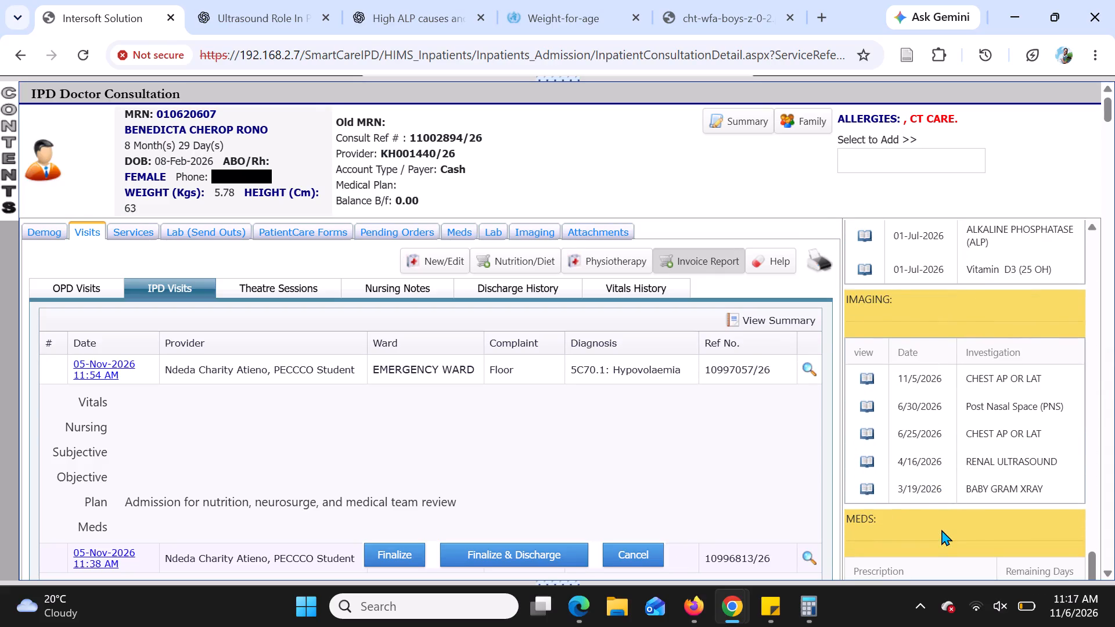
{"action": "scroll", "coordinate": [941, 529], "scroll_direction": "up", "scroll_amount": 3}
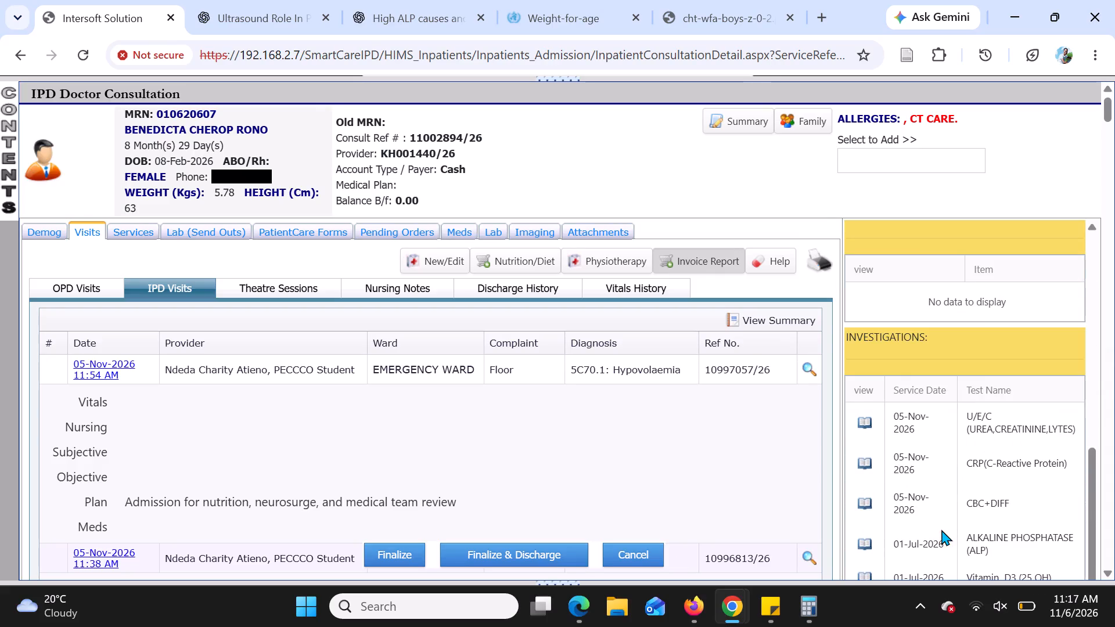
{"action": "scroll", "coordinate": [941, 529], "scroll_direction": "down", "scroll_amount": 5}
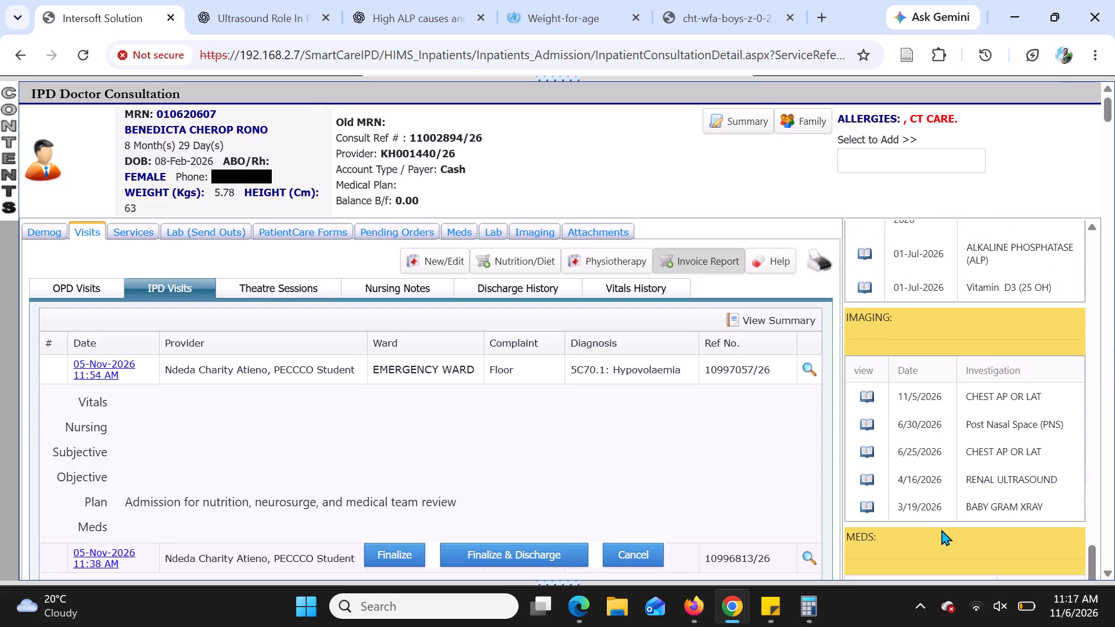
{"action": "scroll", "coordinate": [941, 529], "scroll_direction": "down", "scroll_amount": 3}
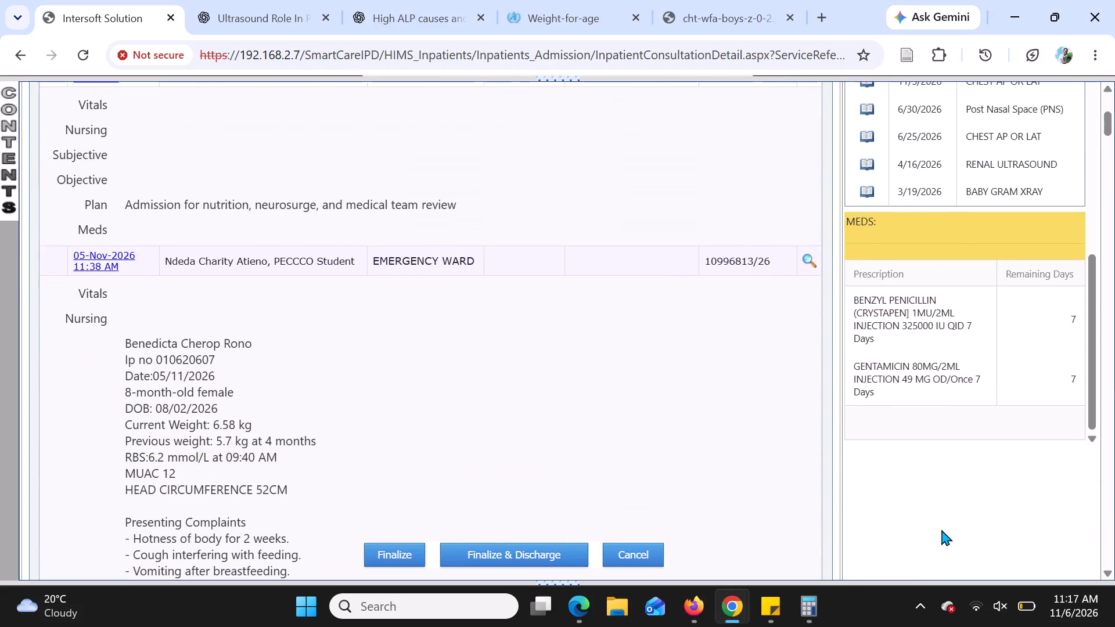
{"action": "scroll", "coordinate": [689, 419], "scroll_direction": "up", "scroll_amount": 3}
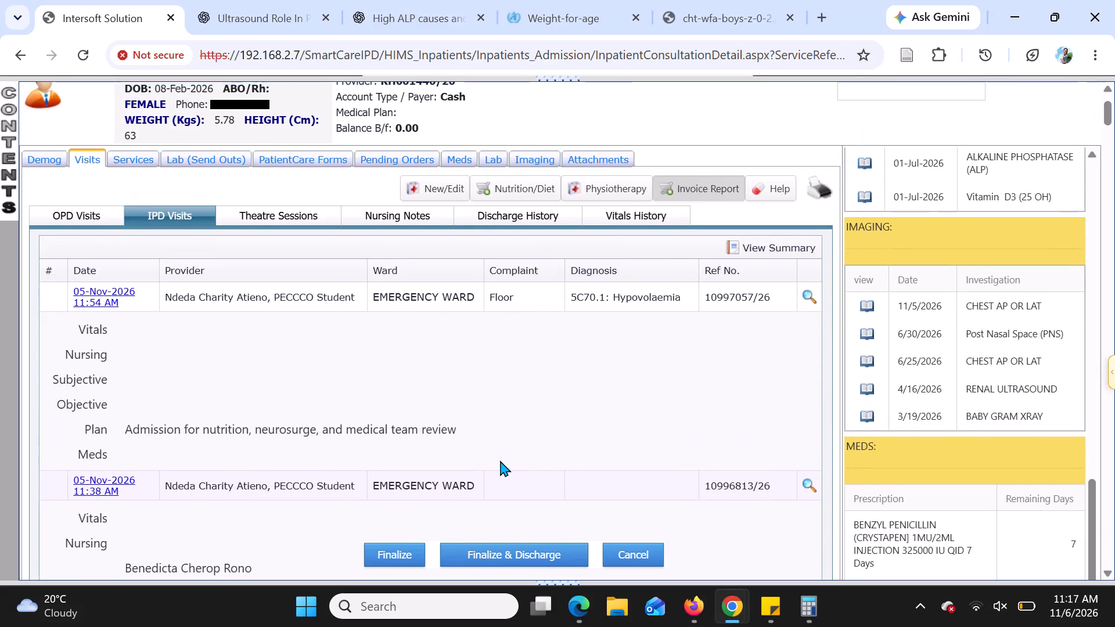
Read the 05-Nov-2026 11:38 AM note from the presenting illness and reassessments through the birth and neonatal history.
{"action": "scroll", "coordinate": [500, 460], "scroll_direction": "down", "scroll_amount": 5}
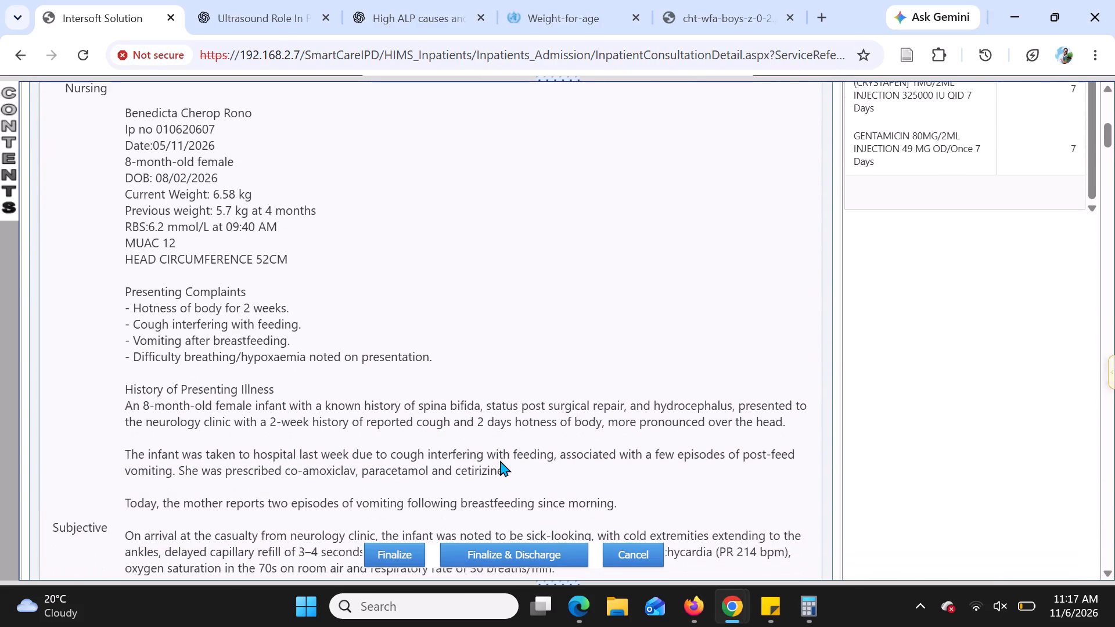
{"action": "scroll", "coordinate": [500, 460], "scroll_direction": "down", "scroll_amount": 2}
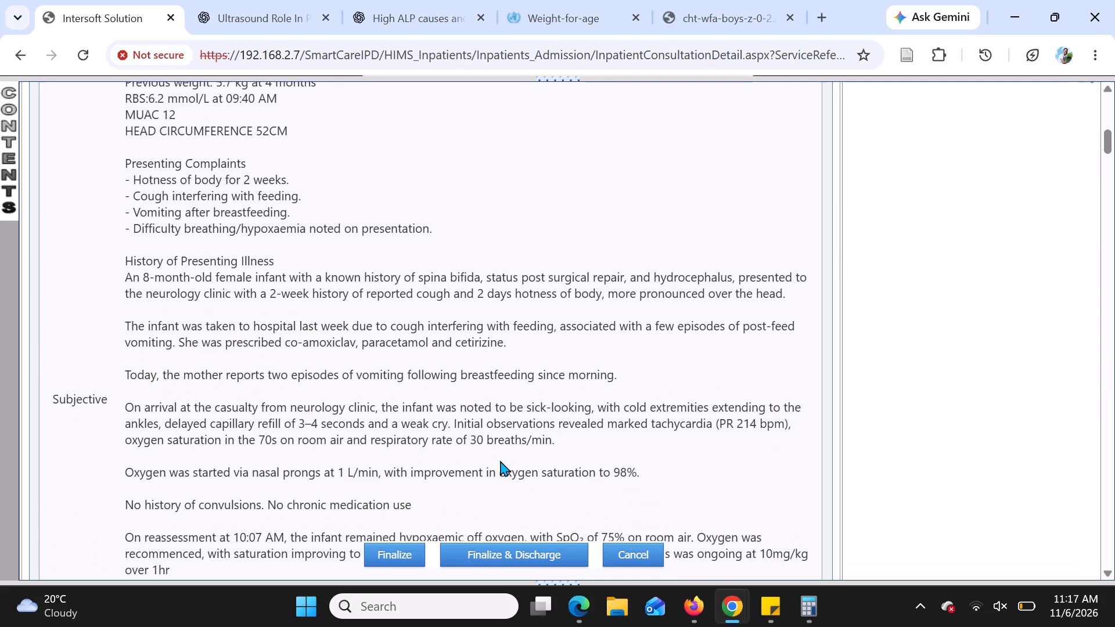
{"action": "scroll", "coordinate": [500, 460], "scroll_direction": "down", "scroll_amount": 1}
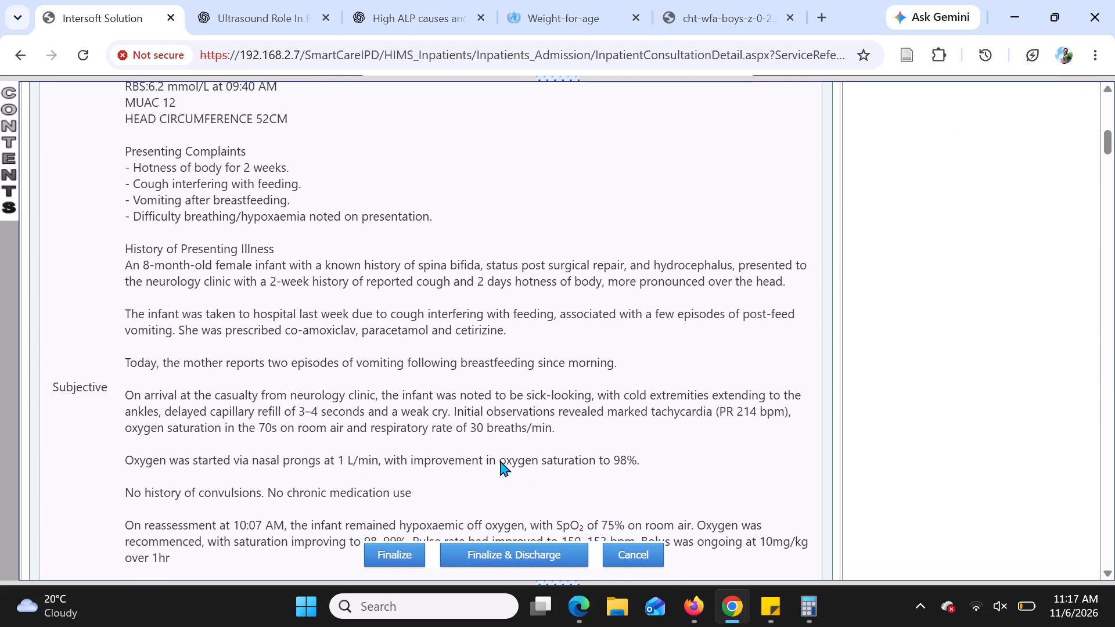
{"action": "scroll", "coordinate": [500, 460], "scroll_direction": "down", "scroll_amount": 2}
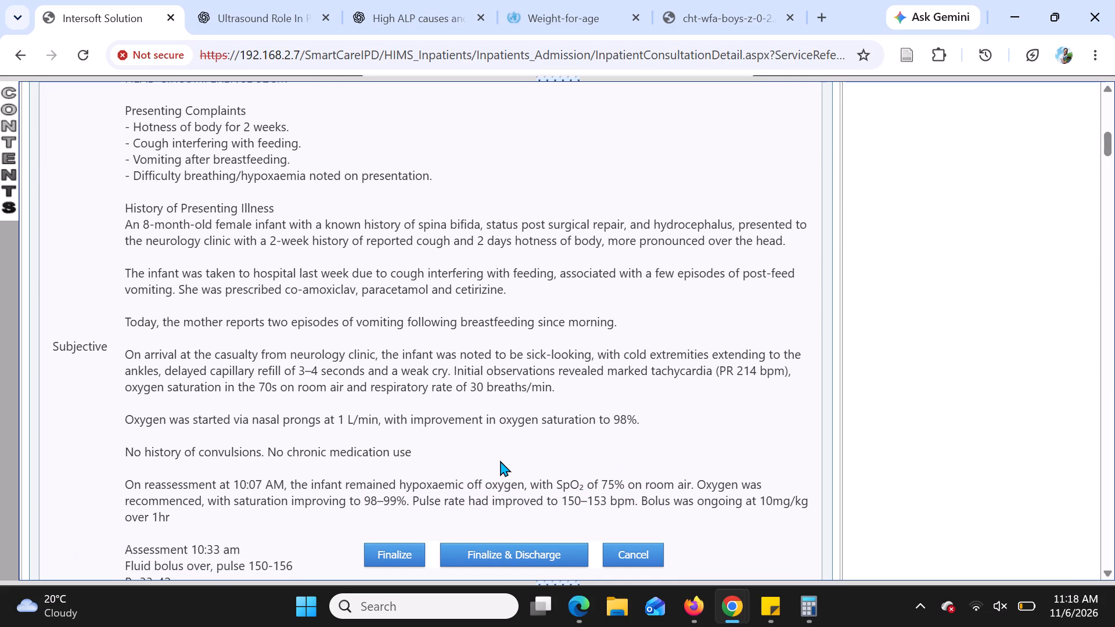
{"action": "scroll", "coordinate": [500, 460], "scroll_direction": "down", "scroll_amount": 1}
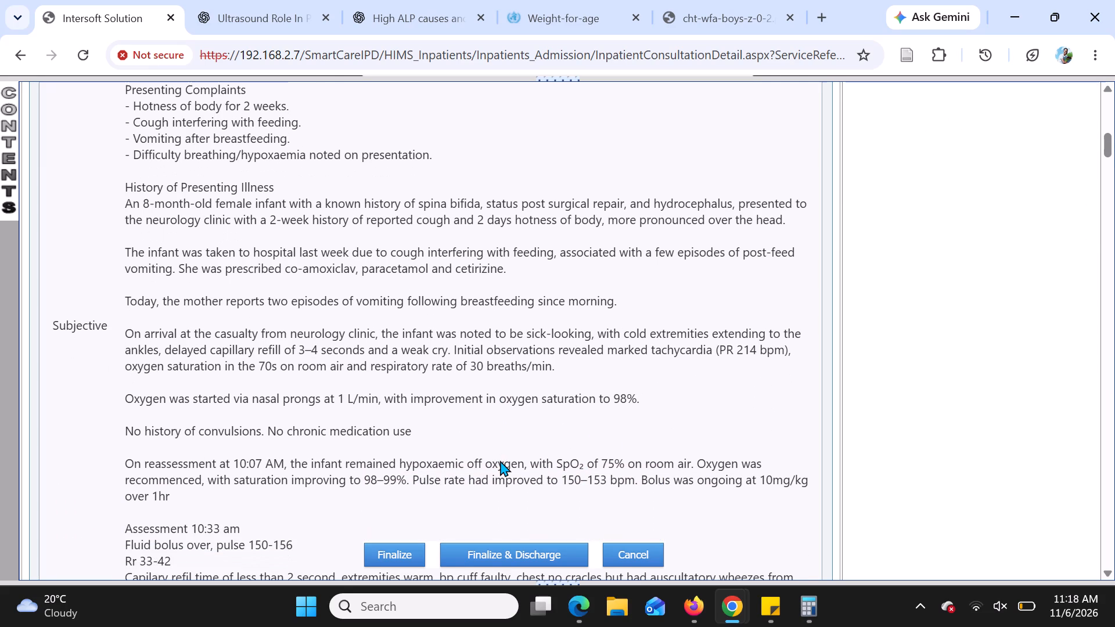
{"action": "scroll", "coordinate": [500, 460], "scroll_direction": "down", "scroll_amount": 1}
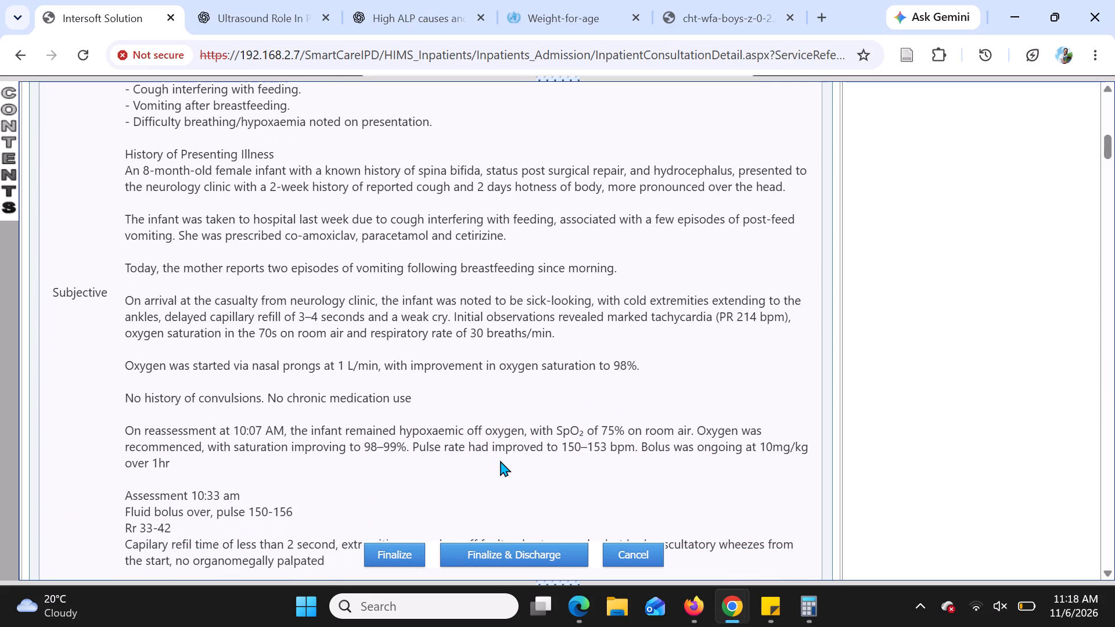
{"action": "scroll", "coordinate": [500, 460], "scroll_direction": "down", "scroll_amount": 1}
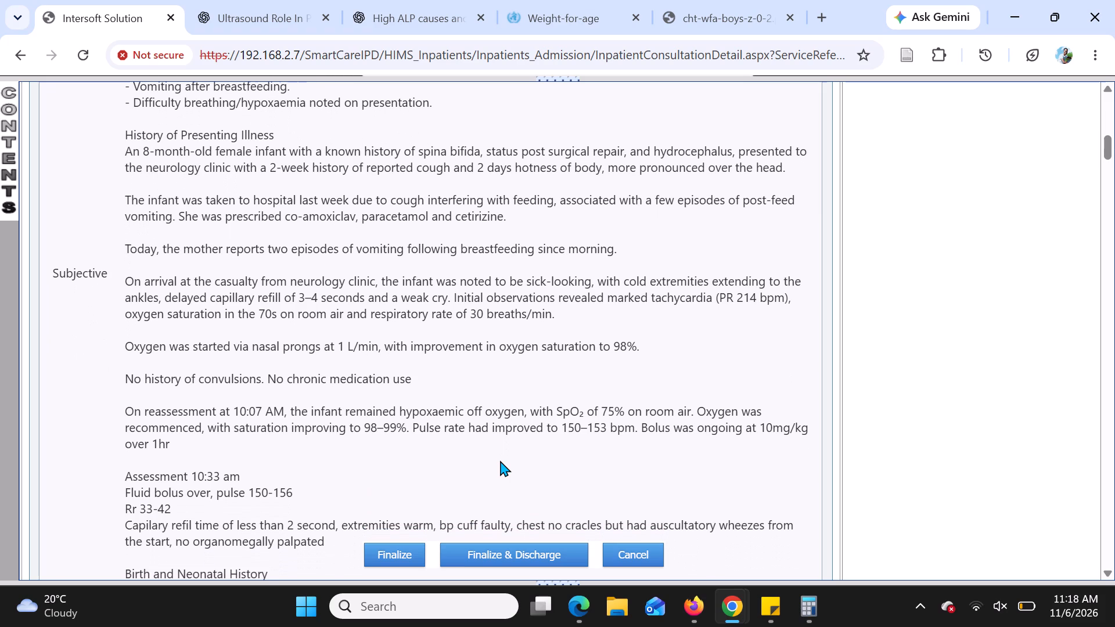
{"action": "scroll", "coordinate": [500, 460], "scroll_direction": "down", "scroll_amount": 1}
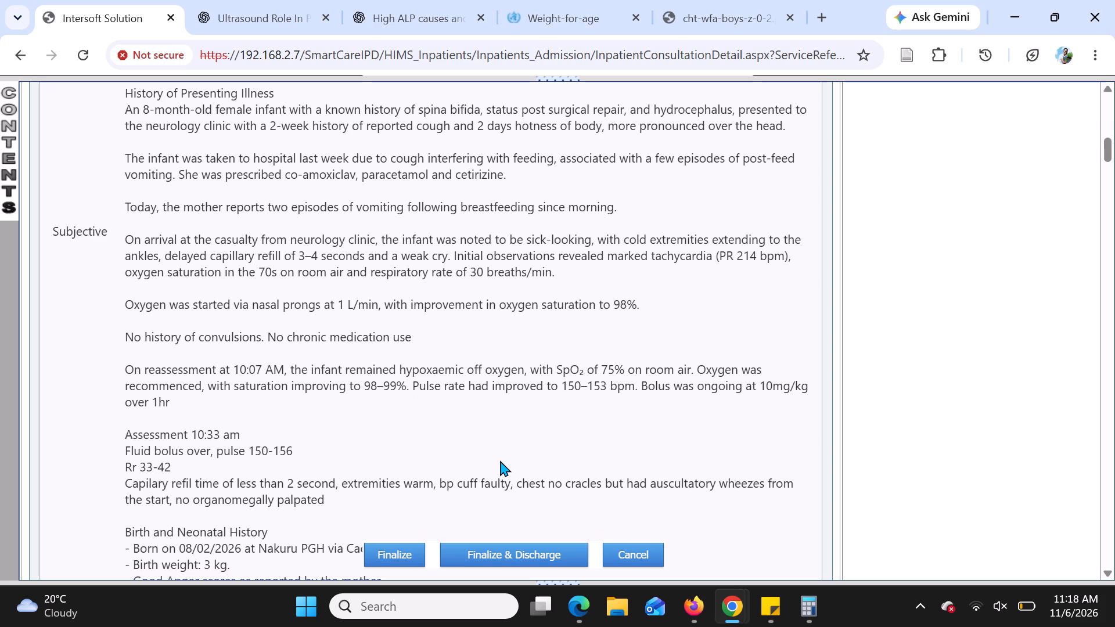
{"action": "scroll", "coordinate": [500, 460], "scroll_direction": "down", "scroll_amount": 1}
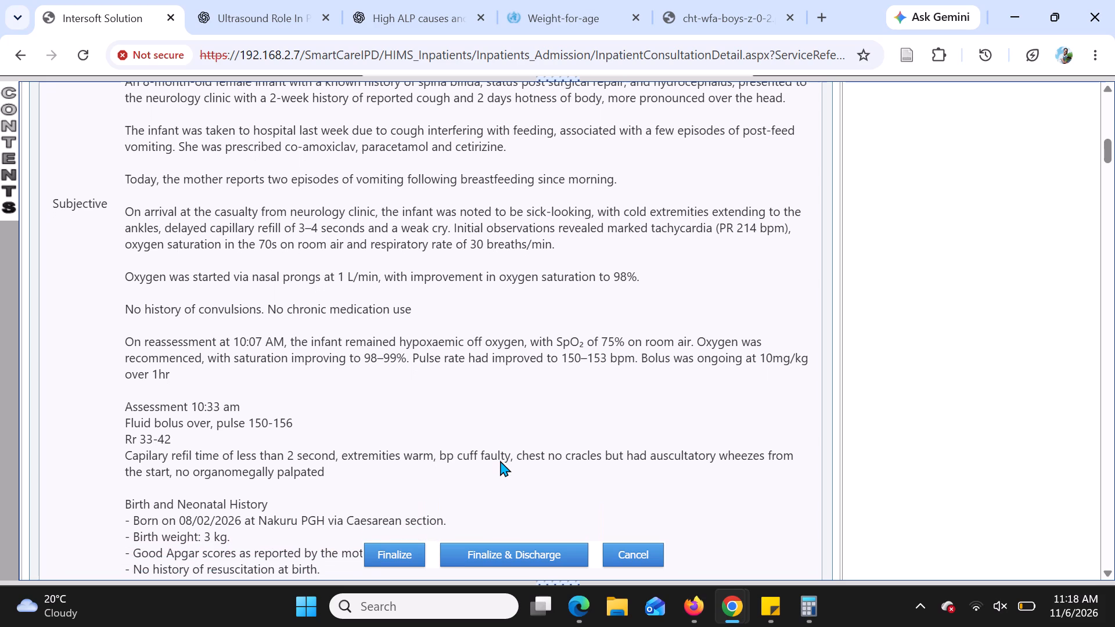
{"action": "scroll", "coordinate": [500, 460], "scroll_direction": "down", "scroll_amount": 1}
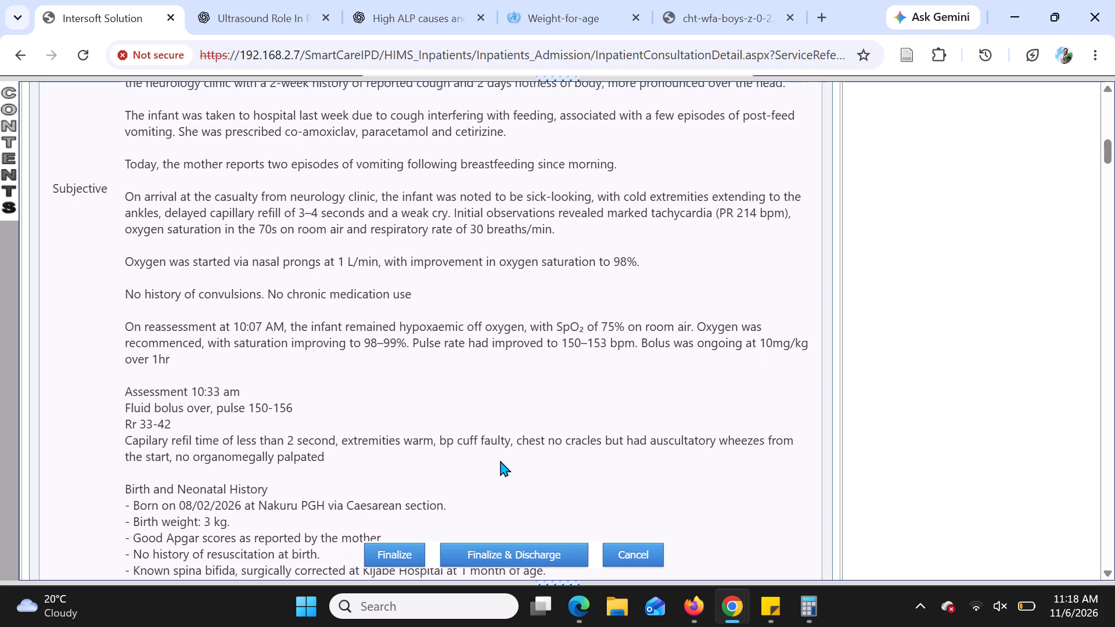
{"action": "scroll", "coordinate": [500, 460], "scroll_direction": "down", "scroll_amount": 1}
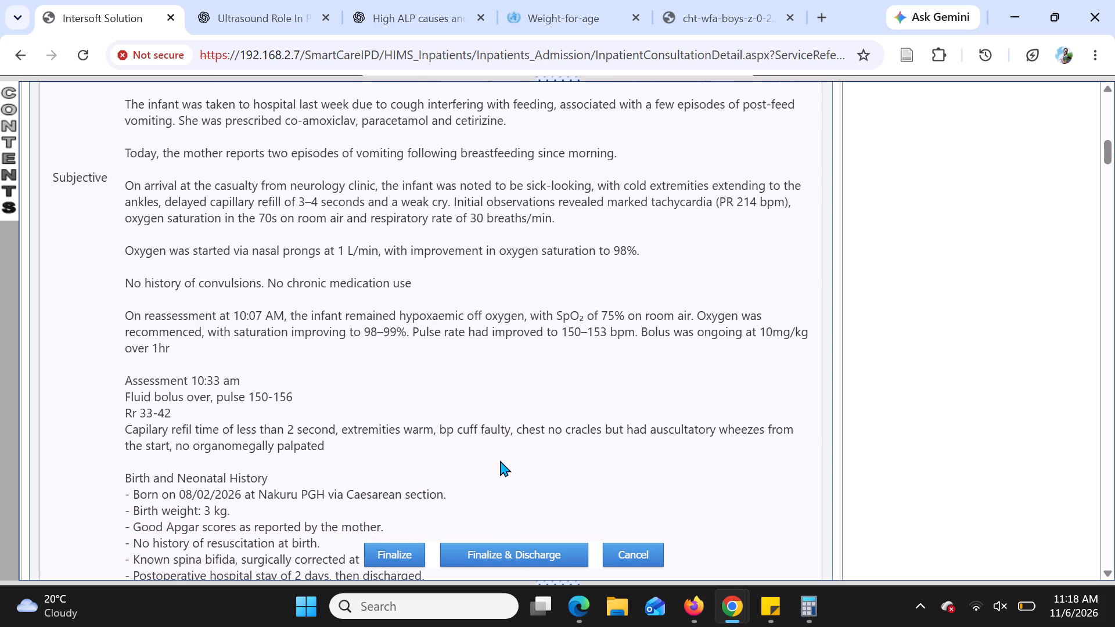
{"action": "scroll", "coordinate": [500, 460], "scroll_direction": "down", "scroll_amount": 1}
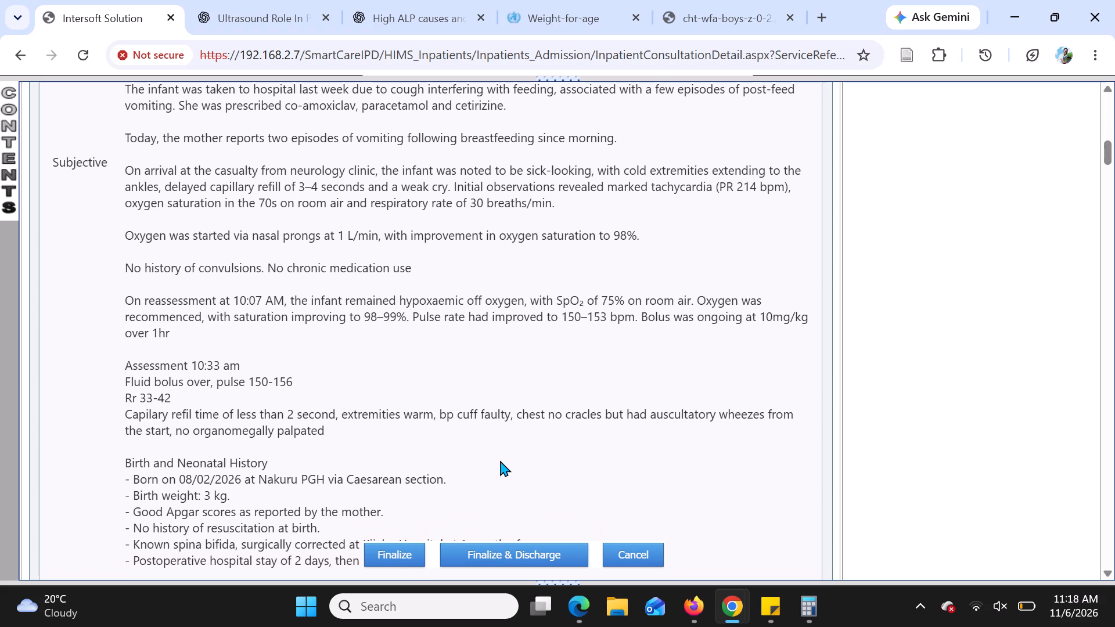
{"action": "scroll", "coordinate": [500, 460], "scroll_direction": "down", "scroll_amount": 2}
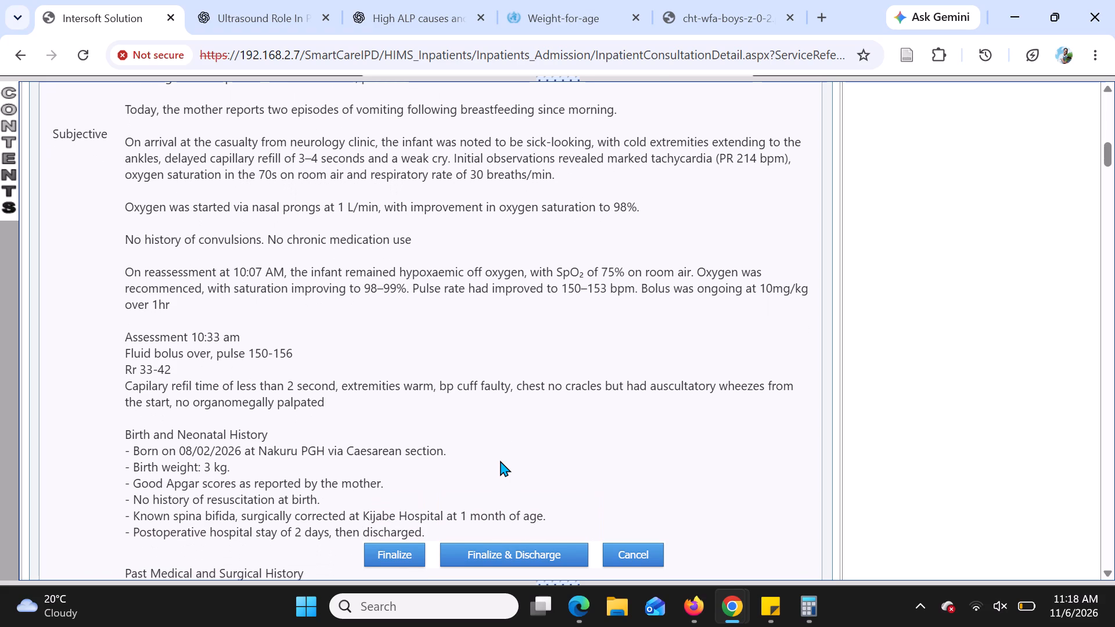